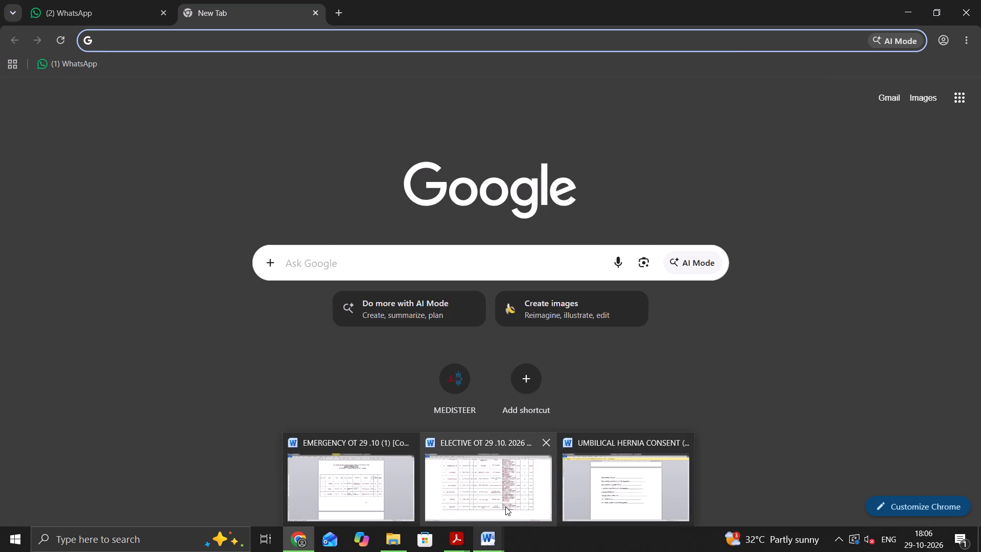
click(615, 507)
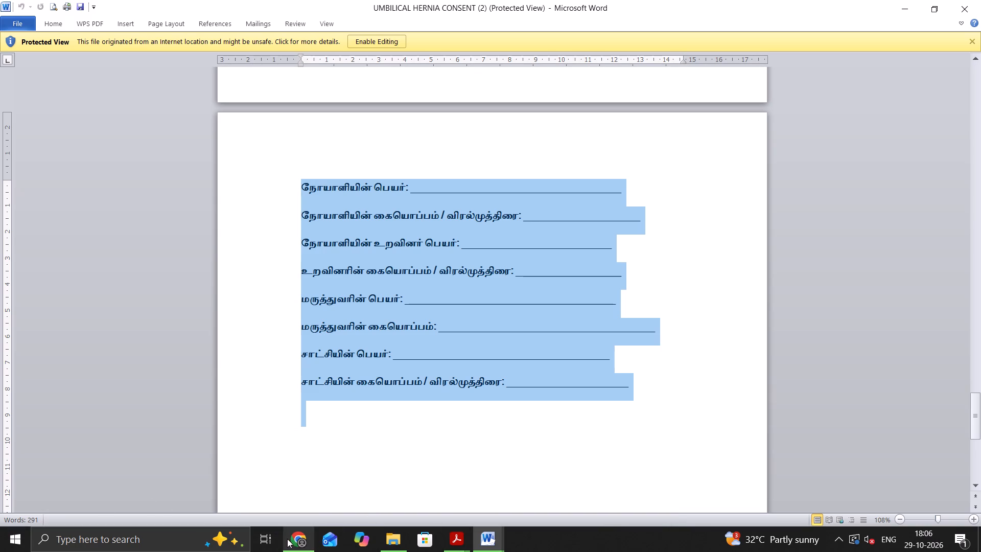
click(305, 516)
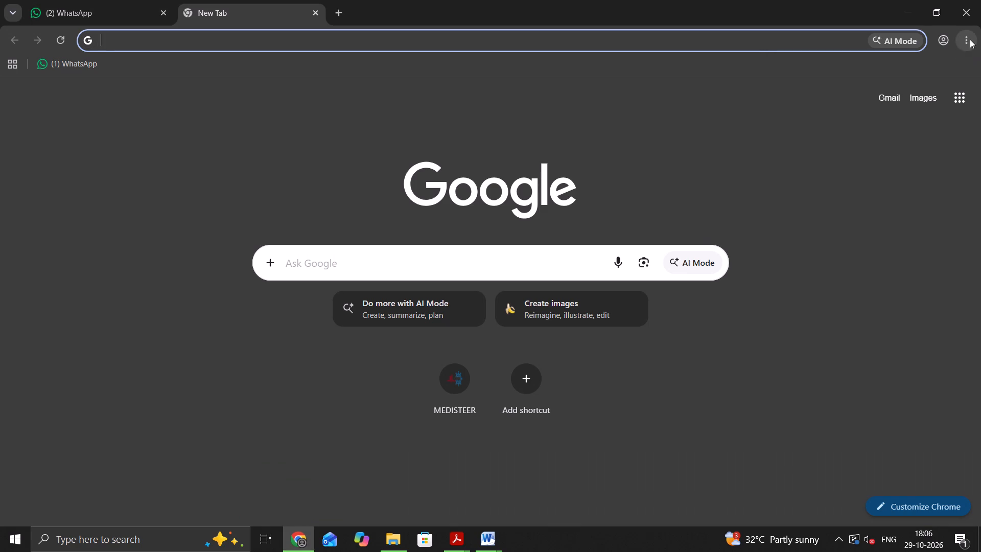
click(970, 39)
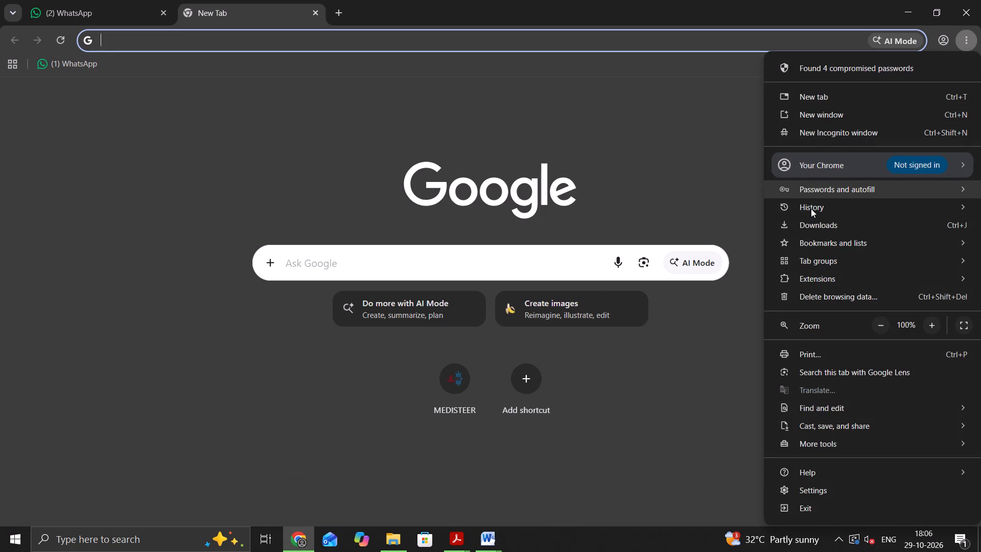
click(810, 211)
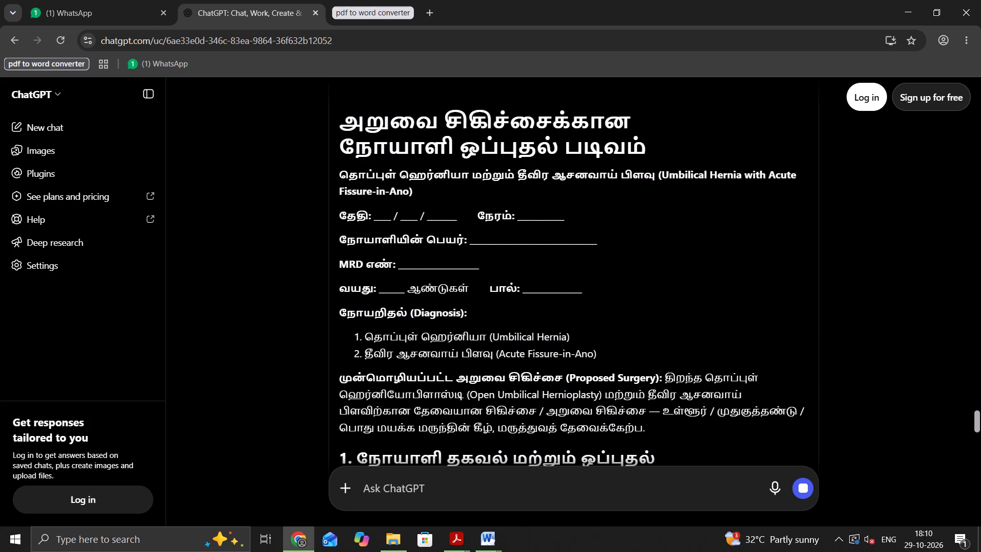
drag(348, 123, 404, 401)
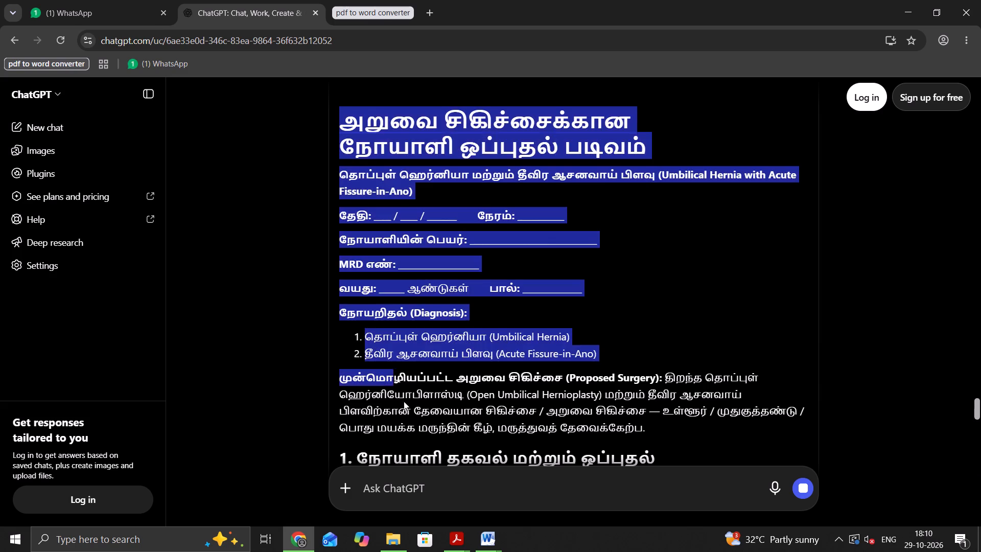
drag(404, 401, 478, 332)
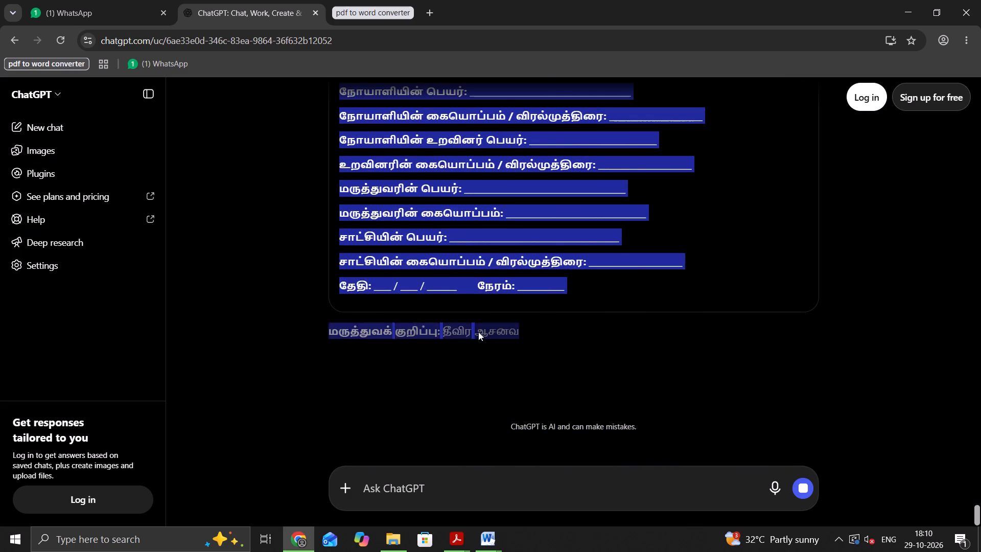
drag(478, 332, 573, 286)
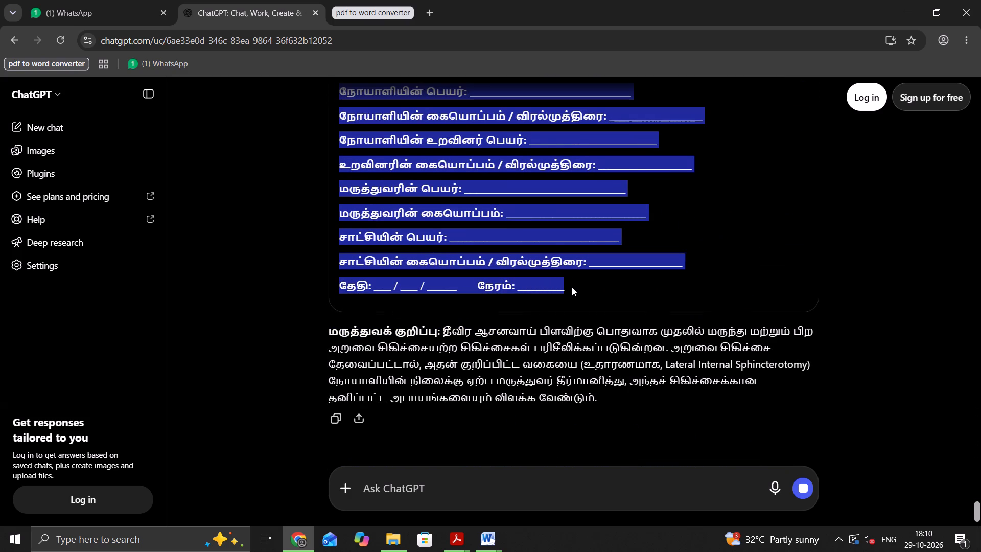
key(ctrl+c)
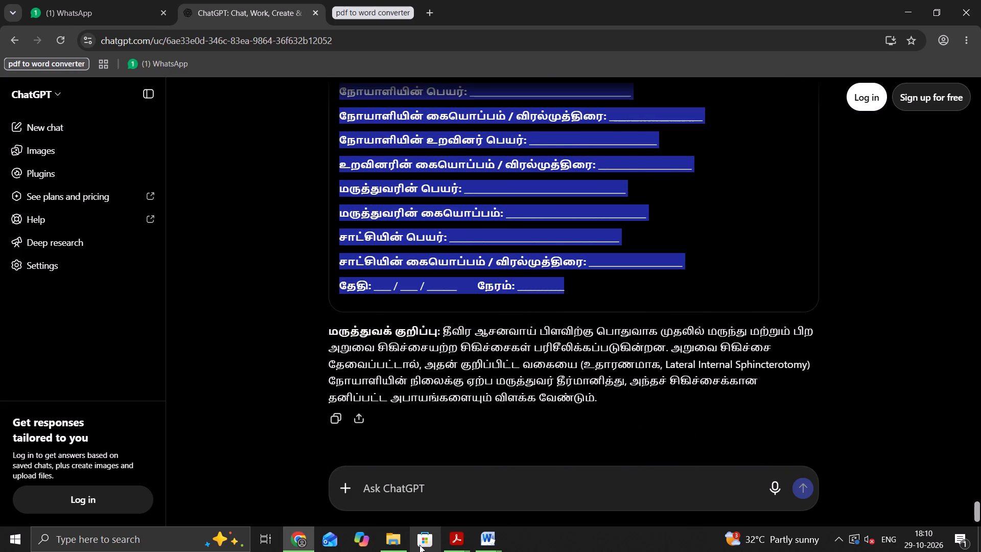
Switch to the UMBILICAL HERNIA CONSENT (2) document in Word and replace the selected Tamil consent text with the copied form.
click(493, 540)
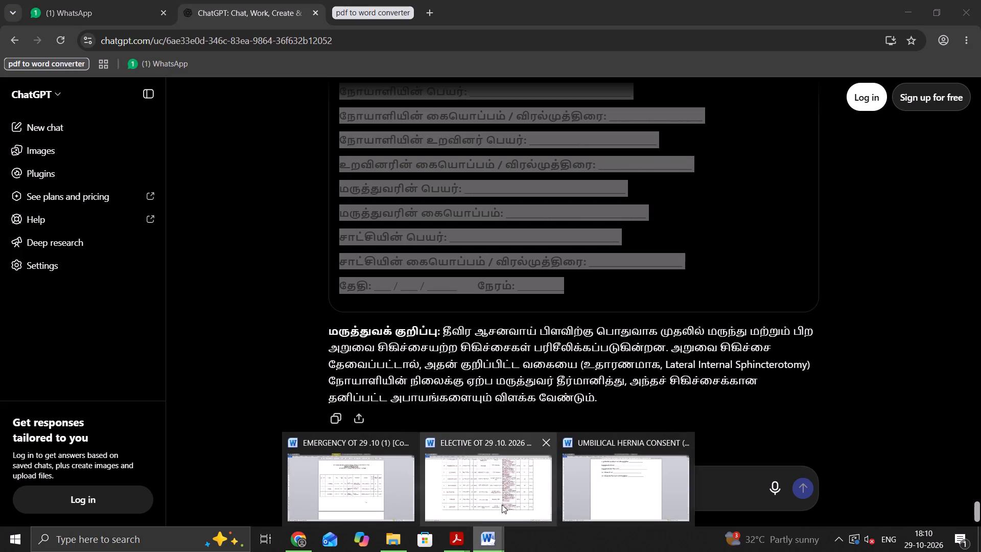
click(642, 483)
scroll(394, 288, up, 20)
scroll(394, 288, up, 1)
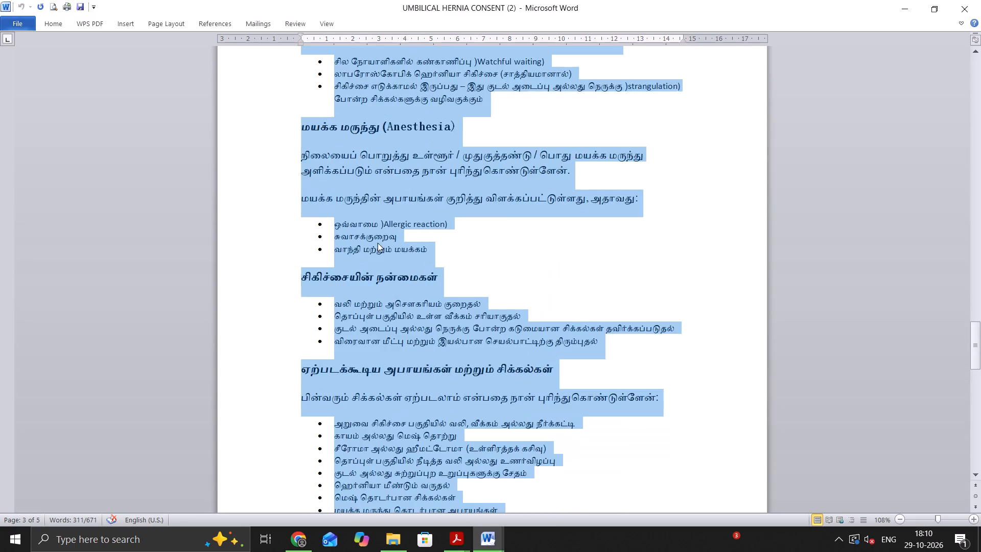
scroll(378, 243, up, 20)
scroll(378, 243, up, 11)
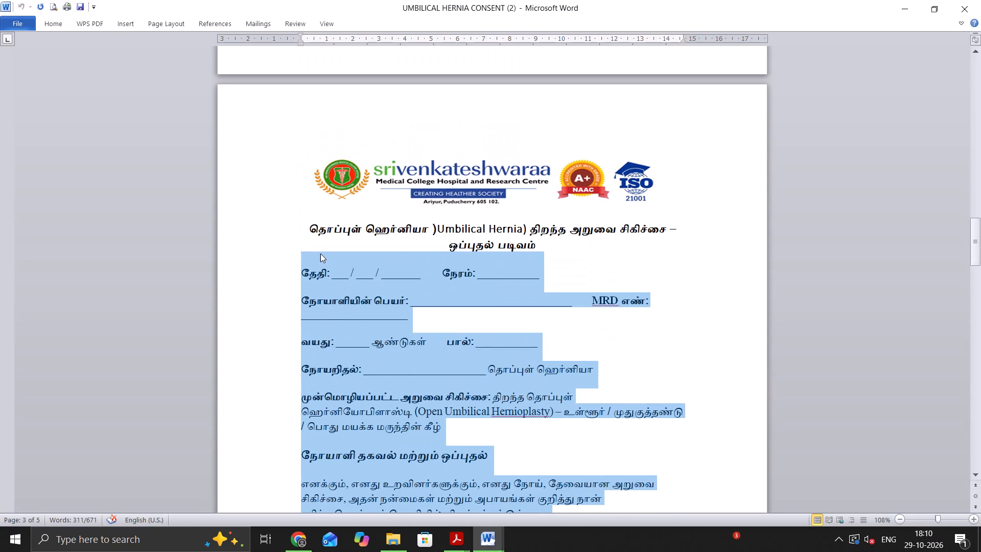
key(ctrl+v)
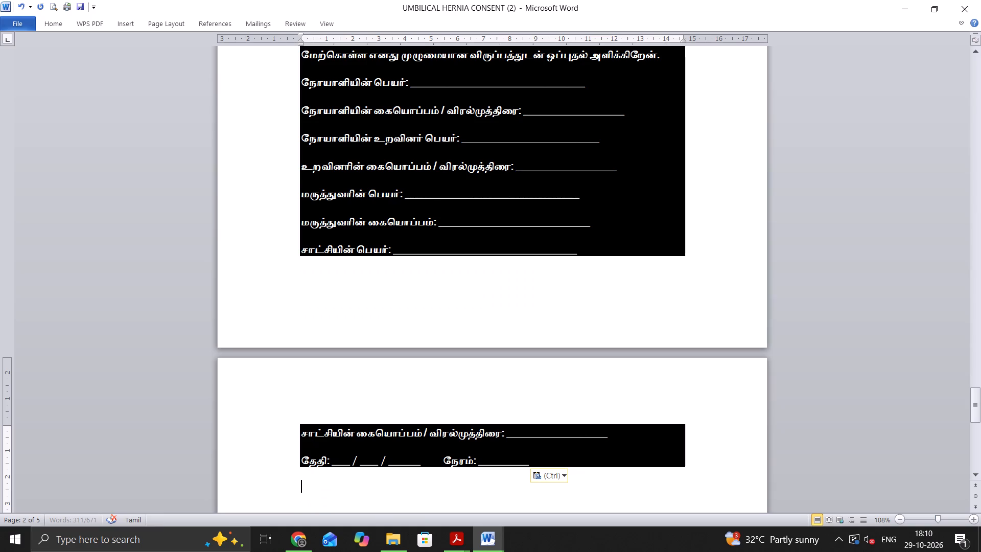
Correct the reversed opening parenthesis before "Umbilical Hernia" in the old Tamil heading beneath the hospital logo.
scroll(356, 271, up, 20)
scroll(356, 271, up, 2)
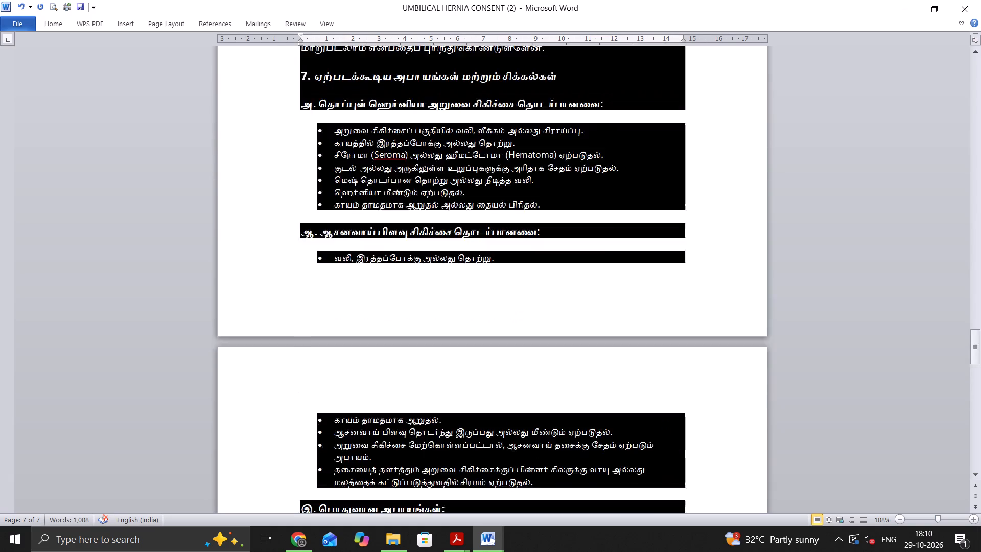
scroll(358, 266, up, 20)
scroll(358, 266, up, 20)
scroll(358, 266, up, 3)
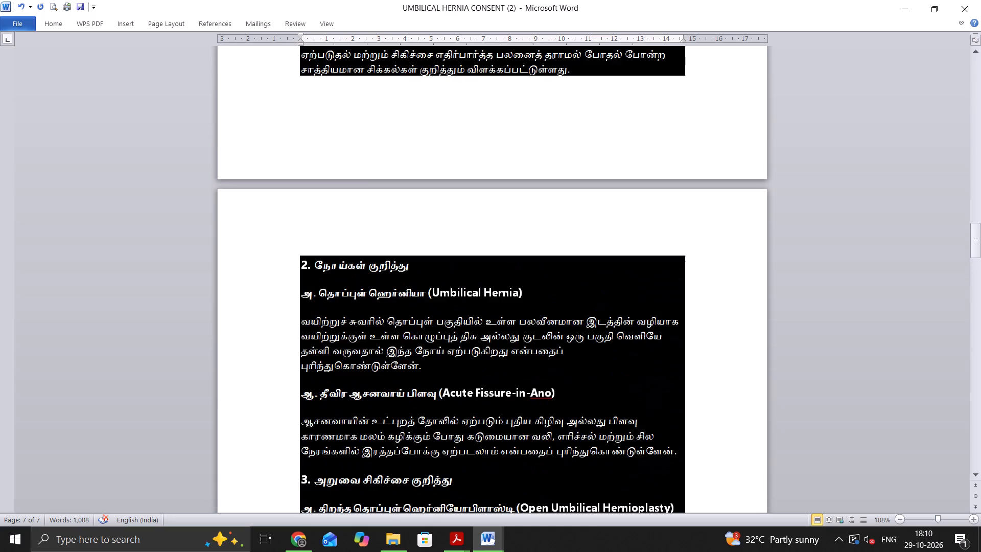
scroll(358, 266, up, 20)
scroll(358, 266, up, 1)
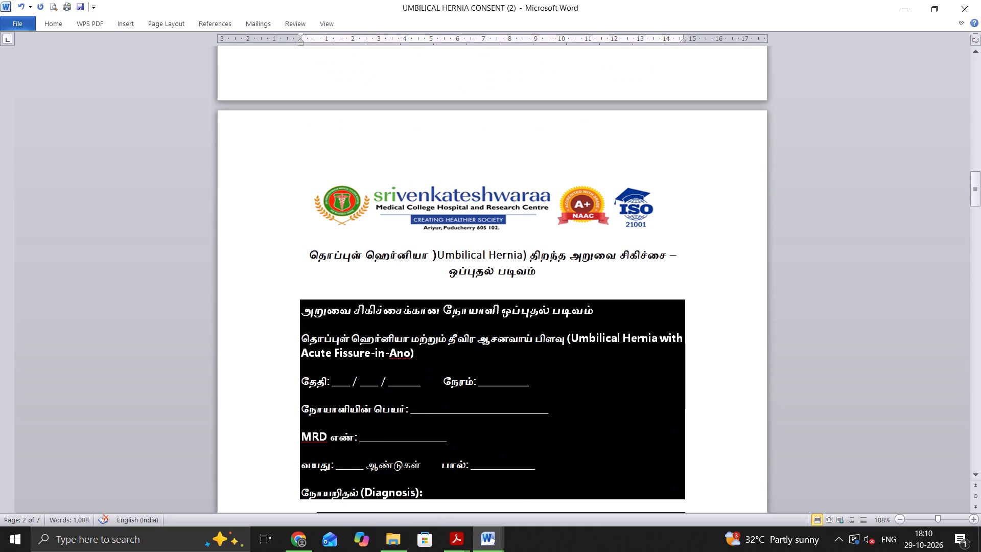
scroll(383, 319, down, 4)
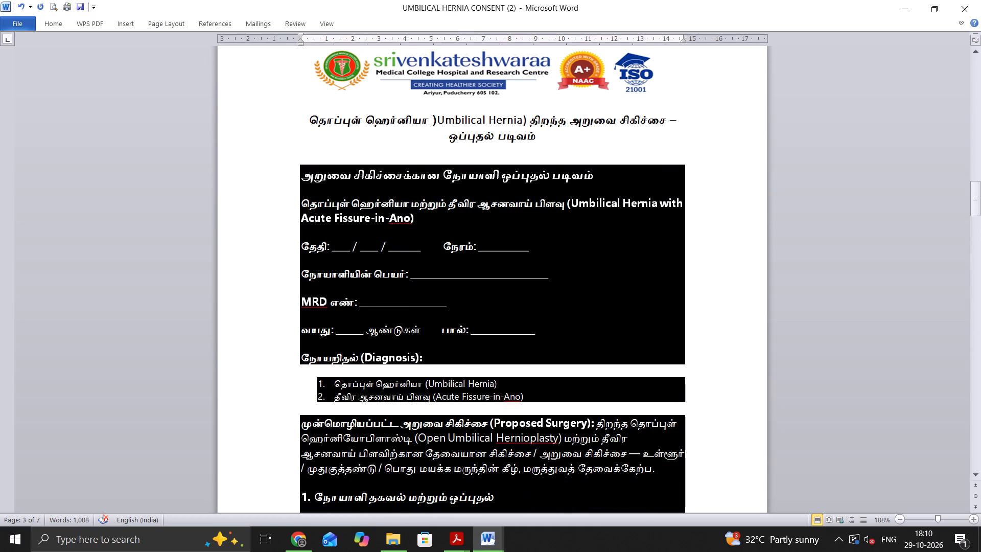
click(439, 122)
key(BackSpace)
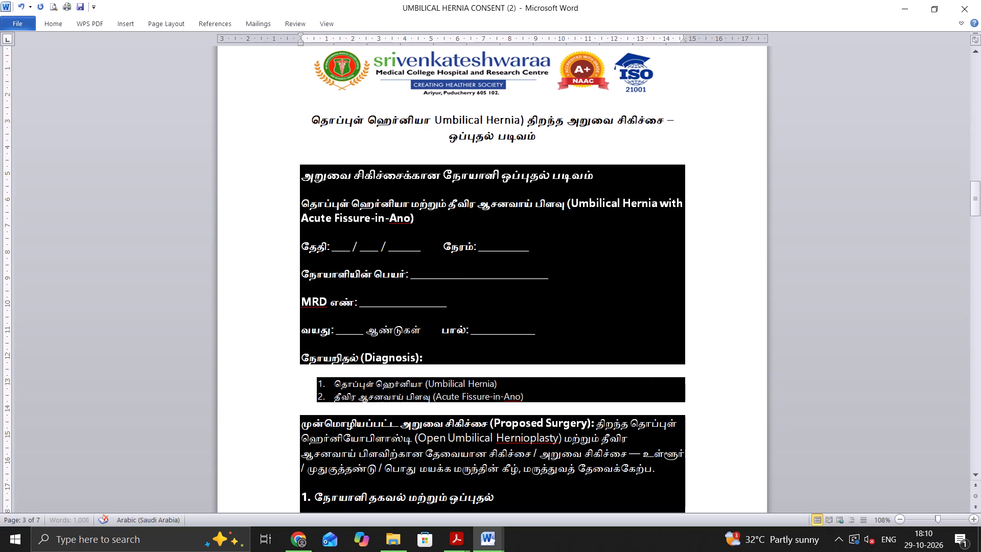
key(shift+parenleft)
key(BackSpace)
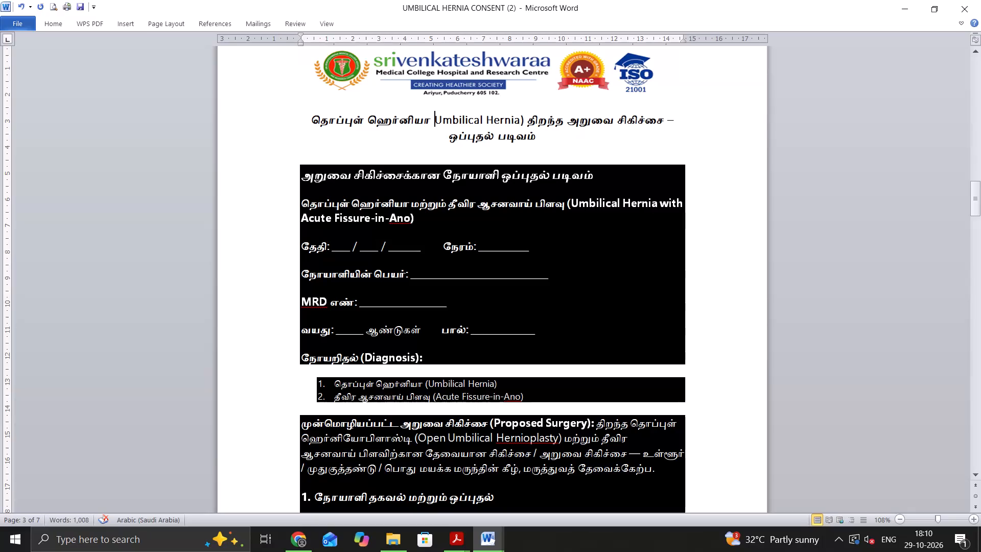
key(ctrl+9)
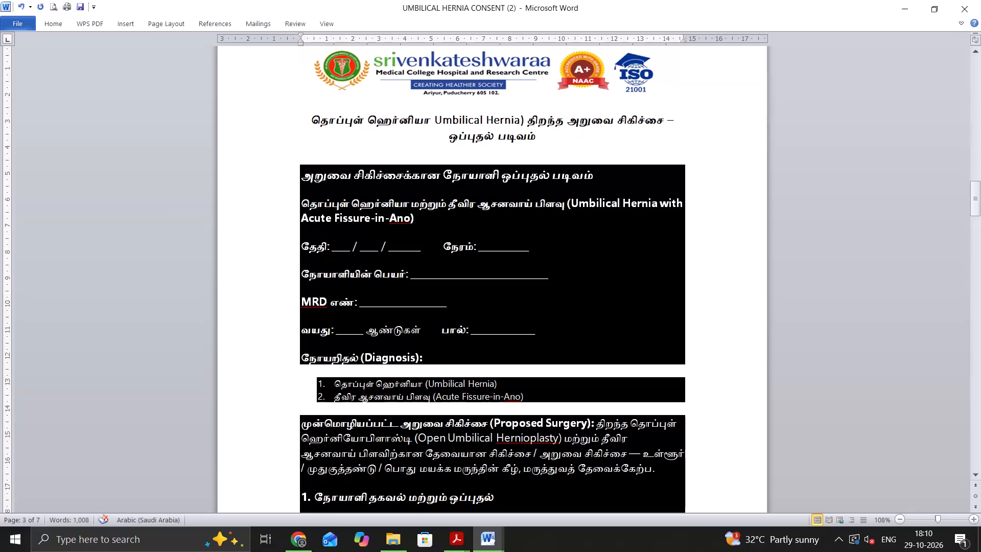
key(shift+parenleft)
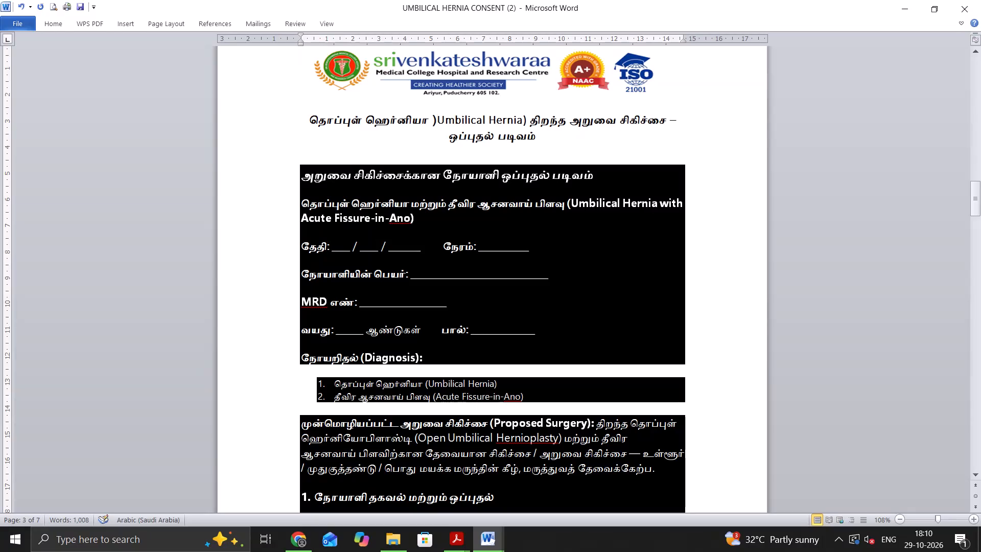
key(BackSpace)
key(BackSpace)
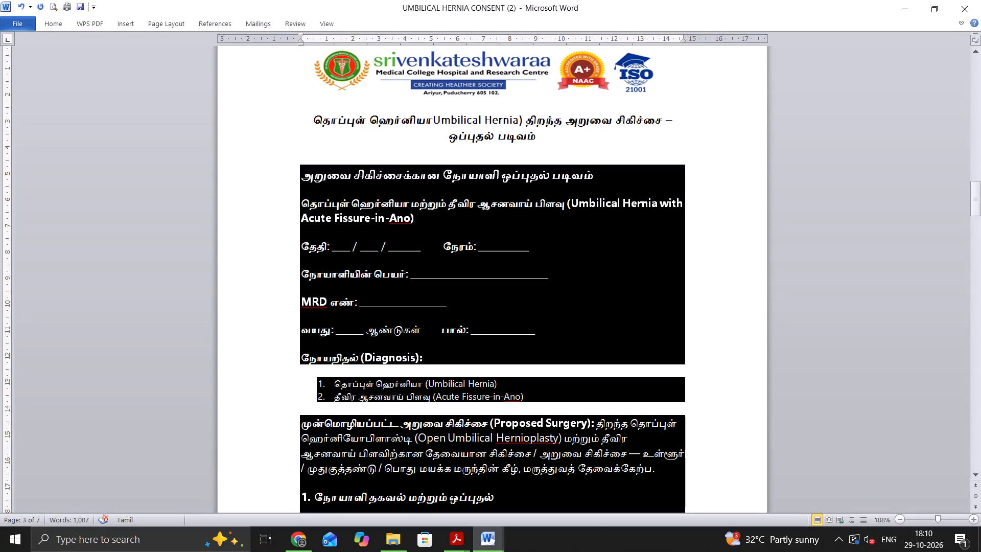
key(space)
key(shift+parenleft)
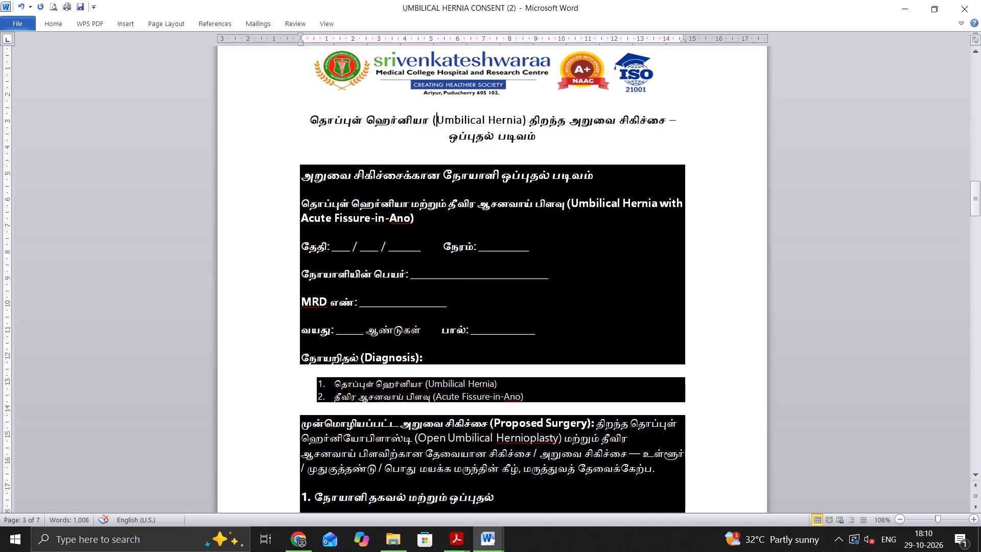
Delete the old two-line Tamil umbilical hernia heading between the hospital logo and the pasted form.
drag(312, 119, 563, 137)
key(BackSpace)
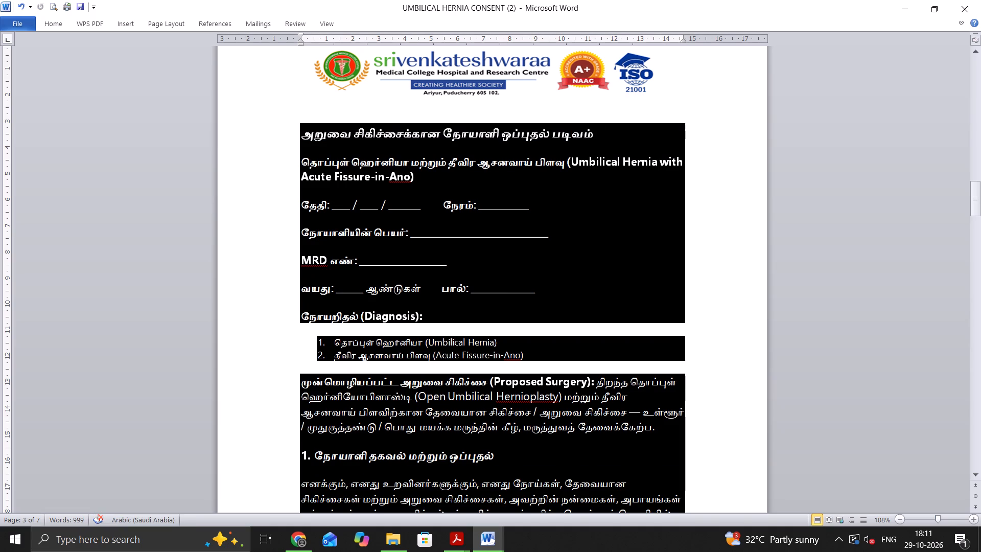
Set the font colour of the entire pasted Tamil form, from its title through the final date and time line, to black.
drag(308, 135, 532, 551)
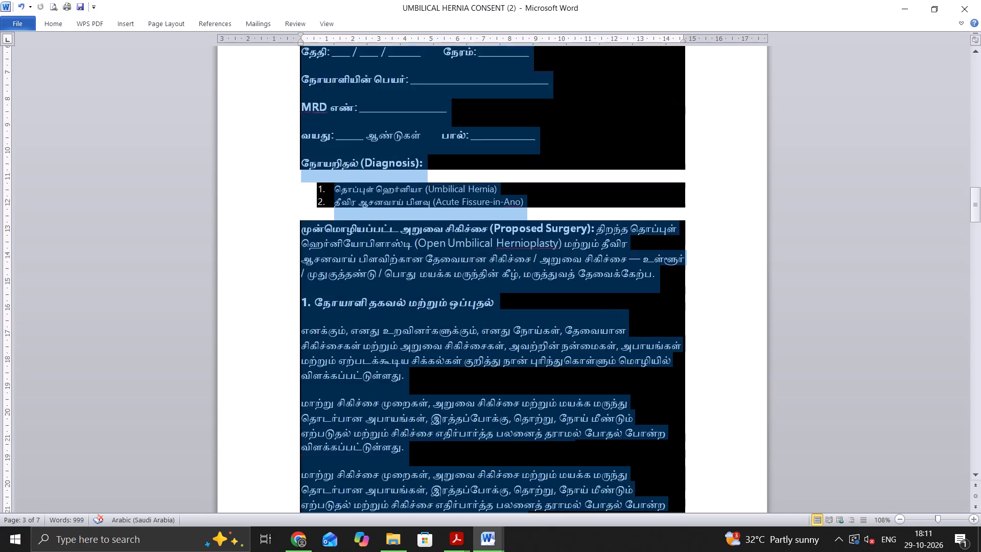
drag(532, 551, 518, 507)
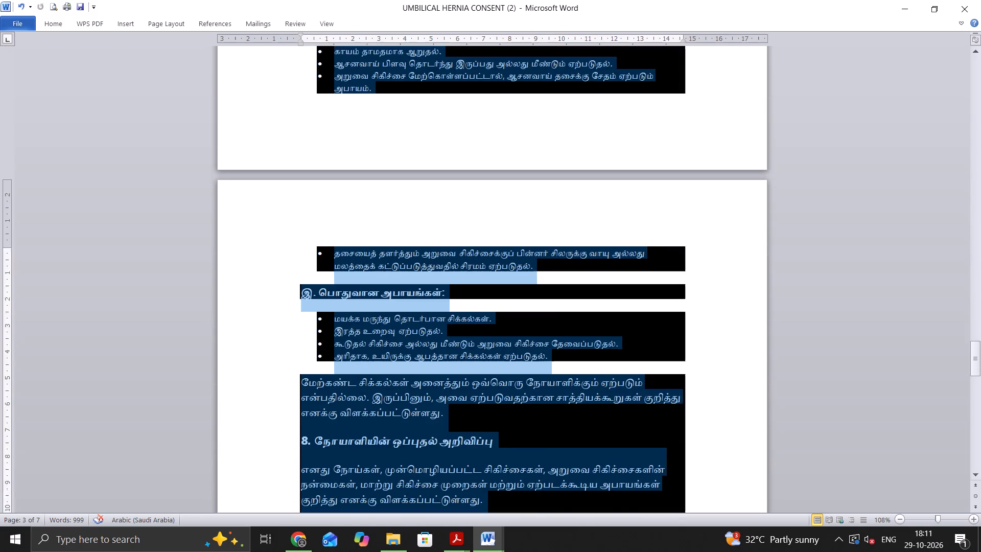
drag(518, 507, 541, 231)
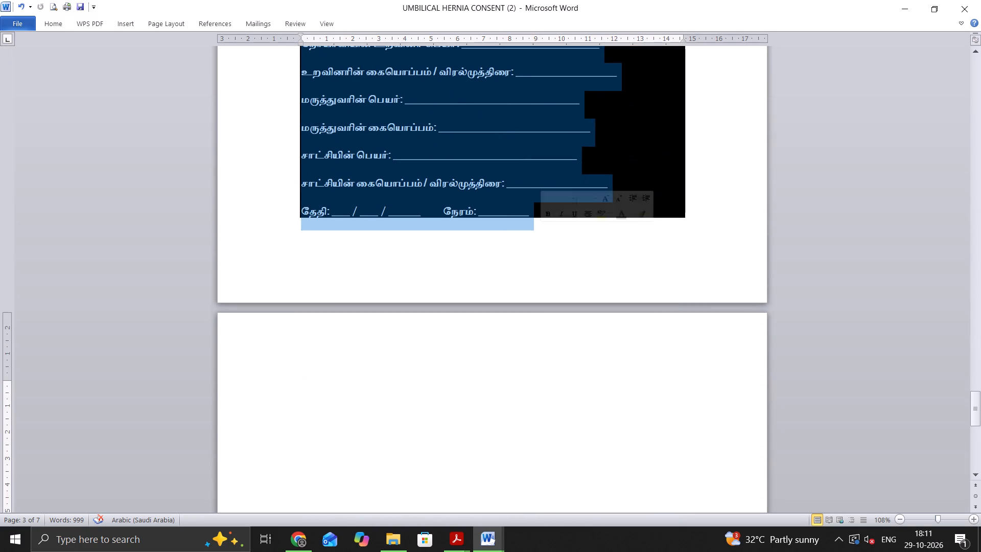
click(49, 26)
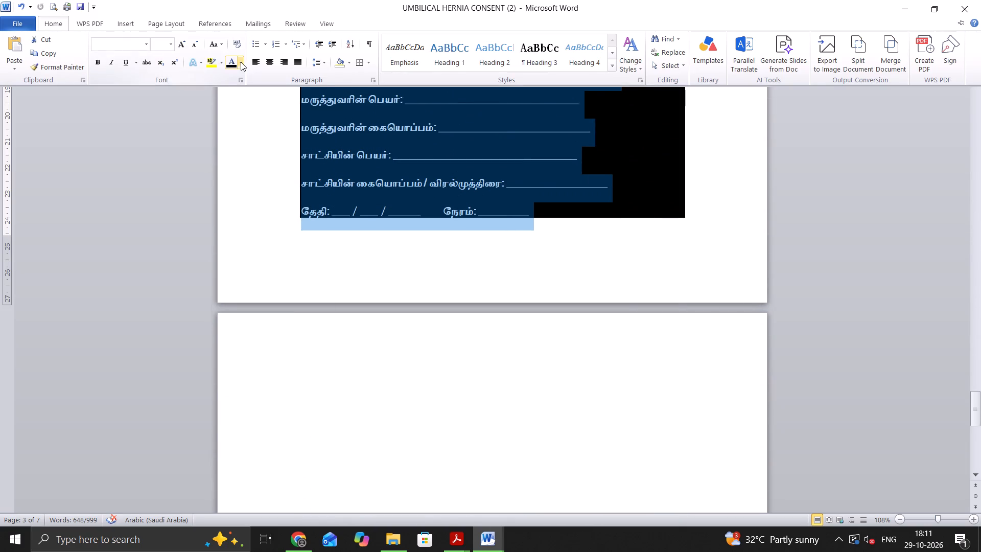
click(241, 62)
click(231, 101)
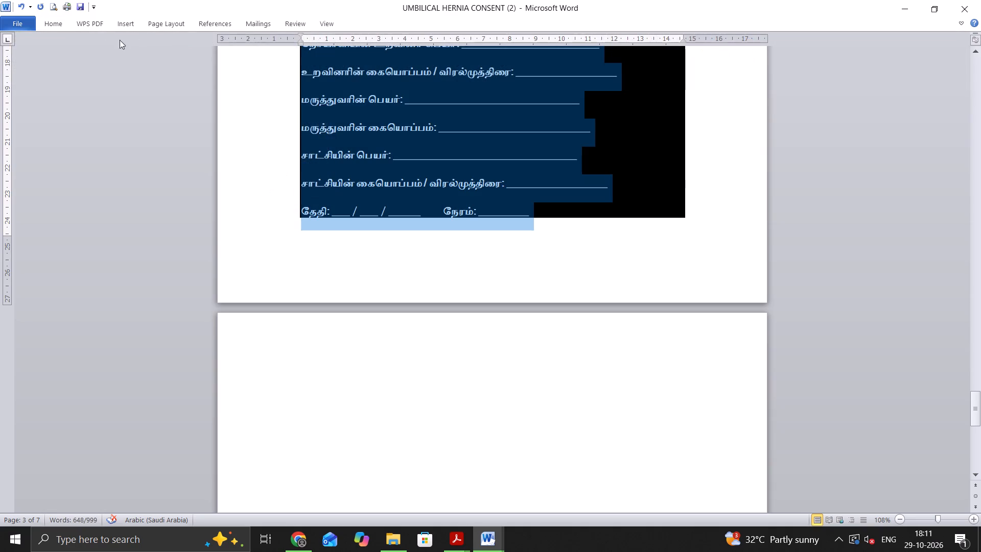
click(55, 26)
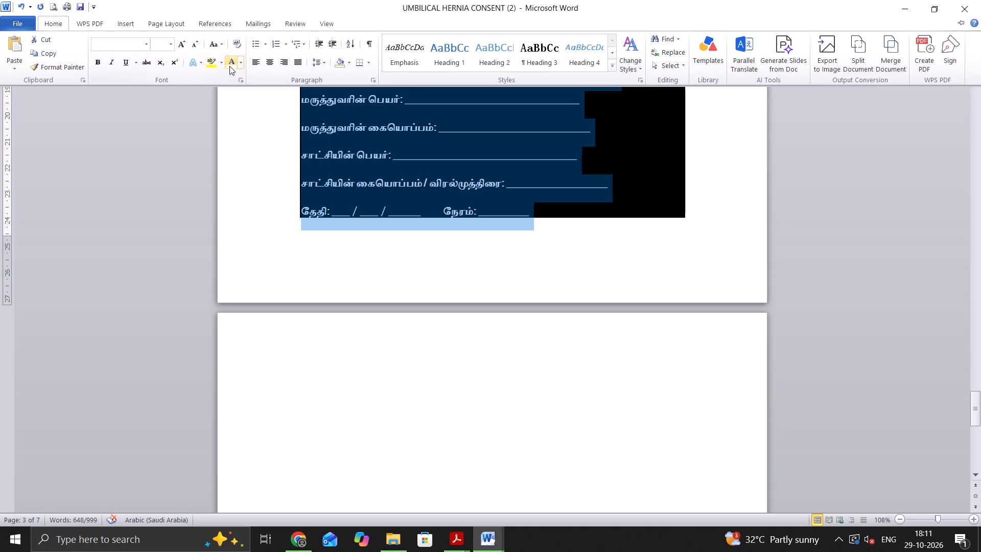
click(237, 65)
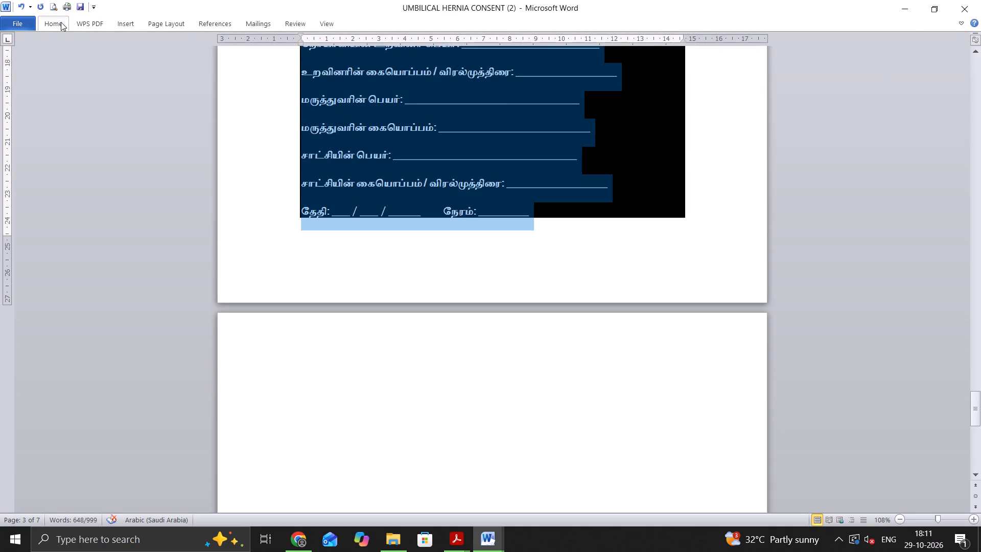
click(61, 22)
click(240, 64)
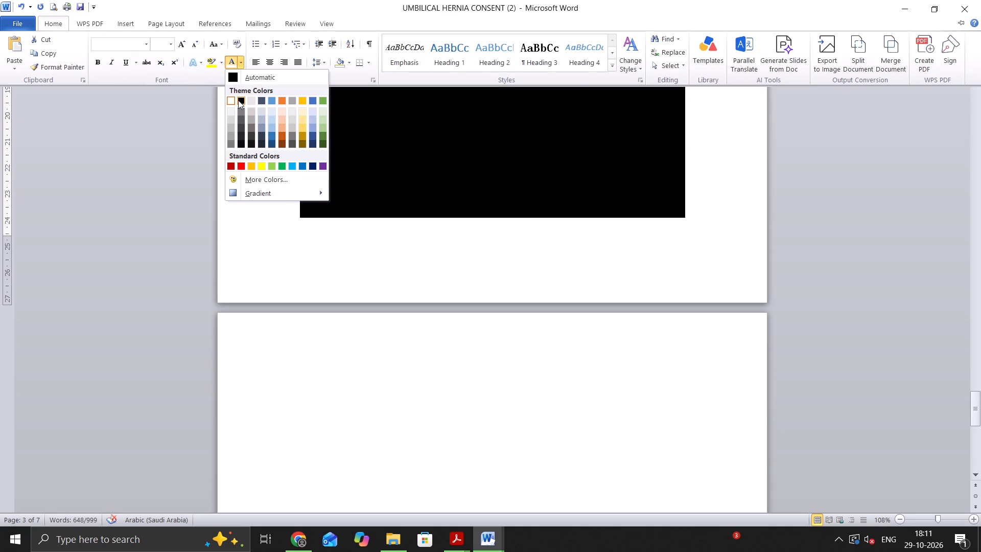
click(239, 100)
Change the paragraph shading behind the selected Tamil form text to white.
click(68, 28)
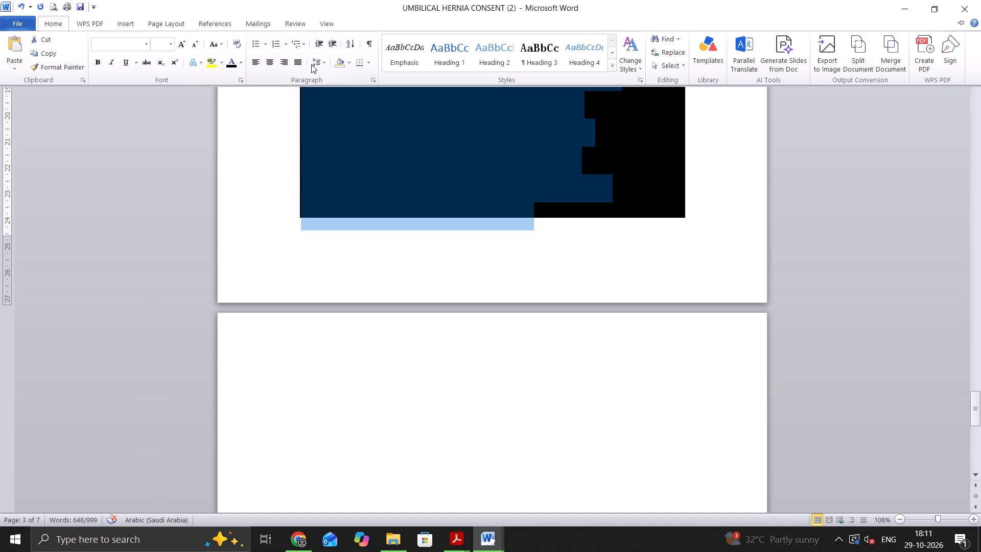
click(350, 64)
click(339, 87)
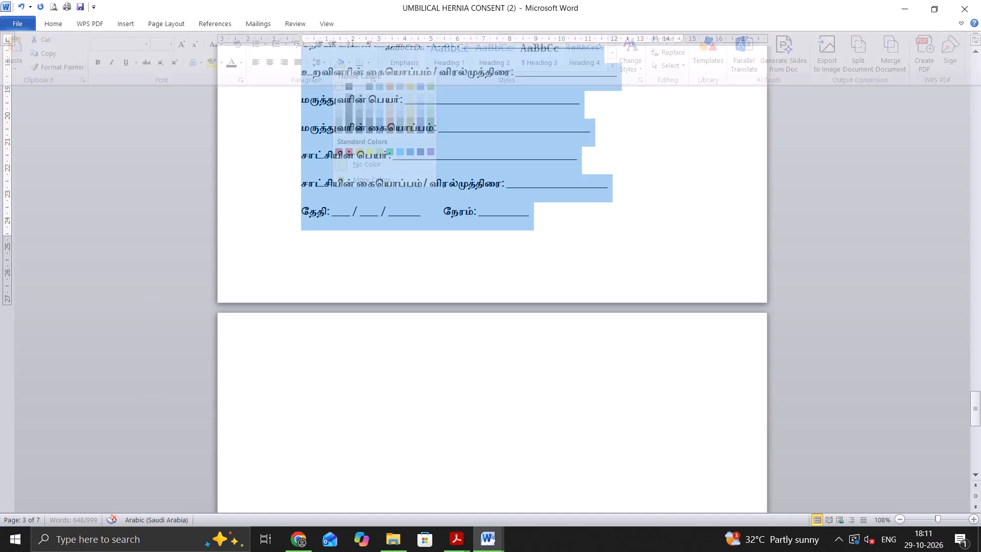
Join the MRD number field onto the patient name line, shortening the name blank and separating the two fields with a space.
scroll(321, 201, up, 20)
scroll(321, 201, up, 20)
scroll(321, 201, up, 4)
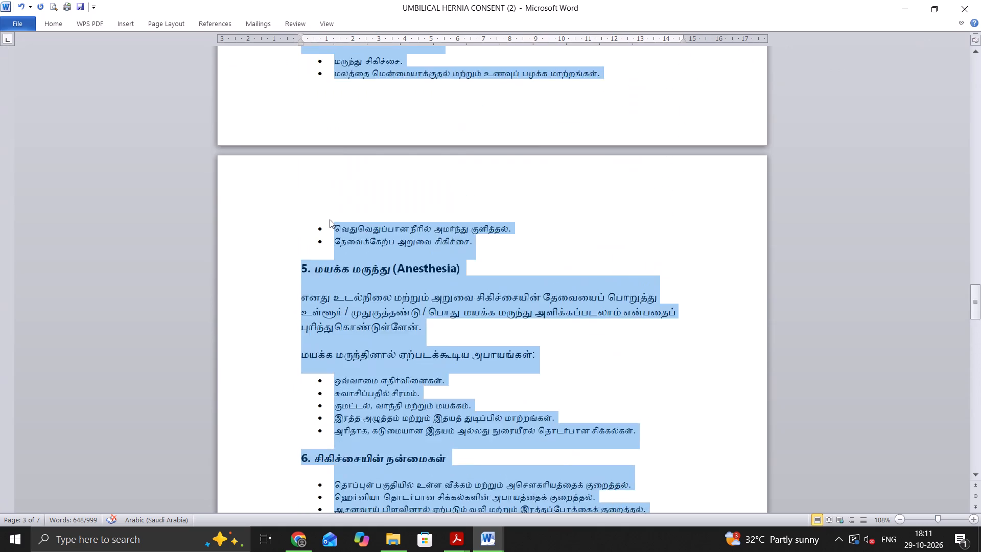
scroll(330, 219, up, 20)
scroll(330, 219, up, 20)
scroll(330, 219, up, 5)
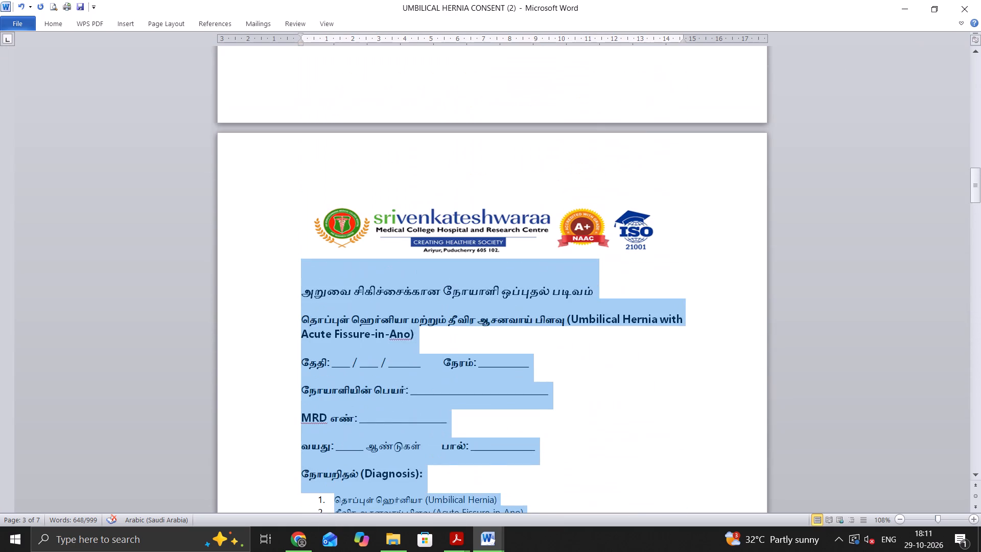
scroll(311, 280, down, 6)
click(261, 251)
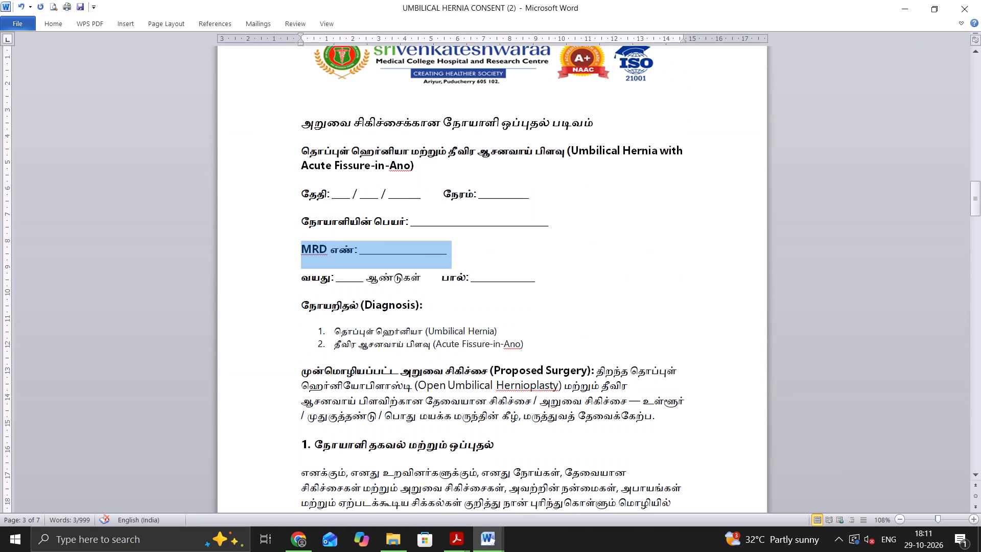
click(691, 270)
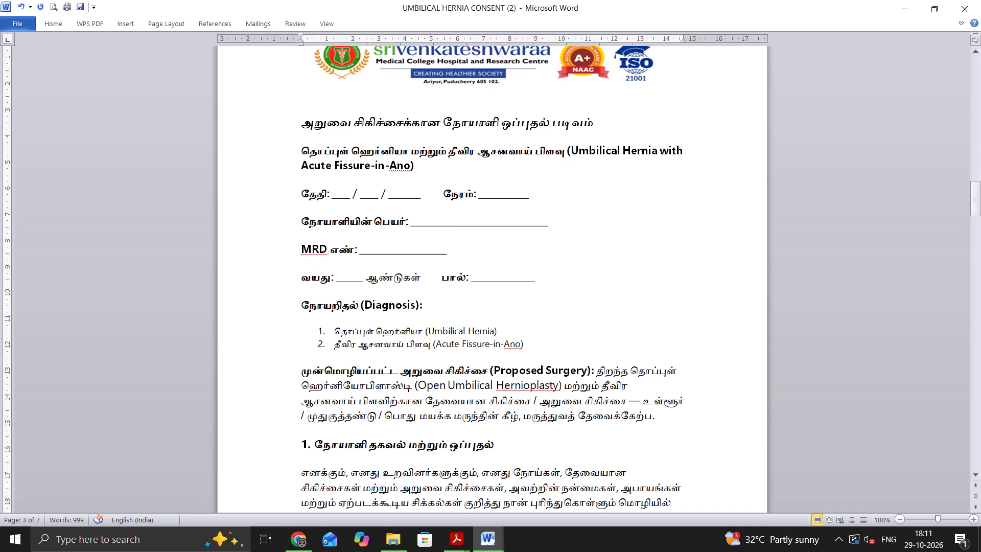
click(302, 255)
key(BackSpace)
key(BackSpace)
key(BackSpace)
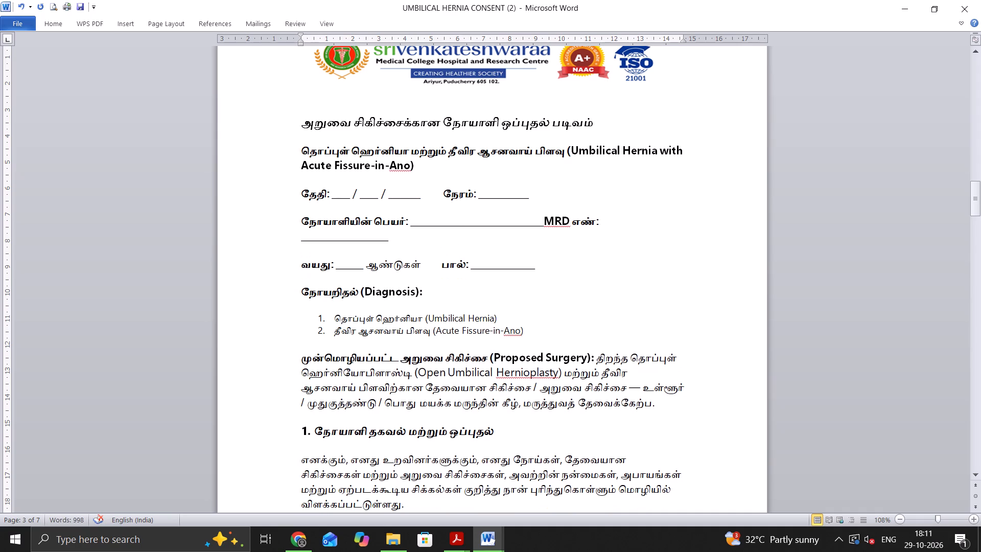
key(BackSpace)
key(BackSpace)
key(BackSpace)
key(BackSpace)
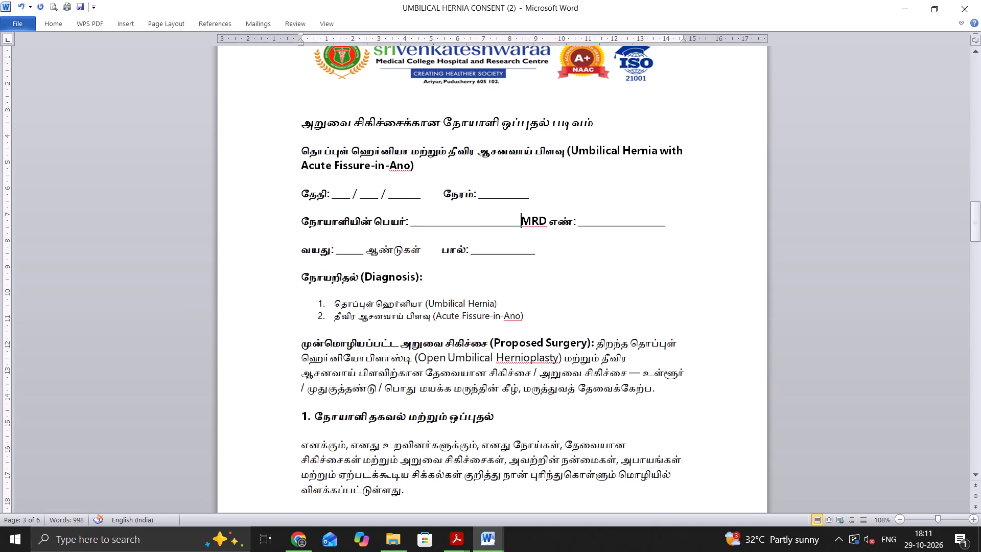
key(space)
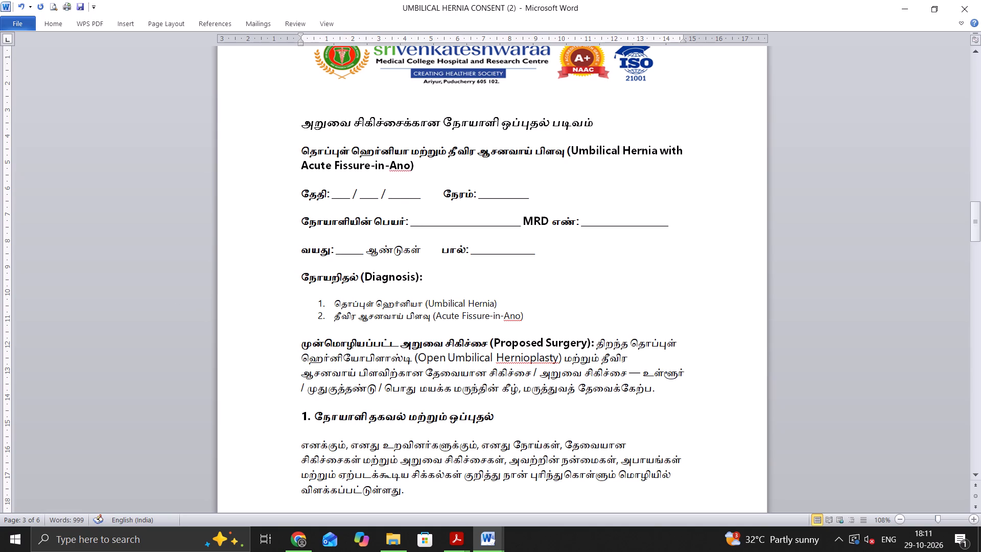
Delete the two numbered diagnoses under the Diagnosis label and leave an empty line before the Proposed Surgery paragraph.
scroll(340, 298, down, 3)
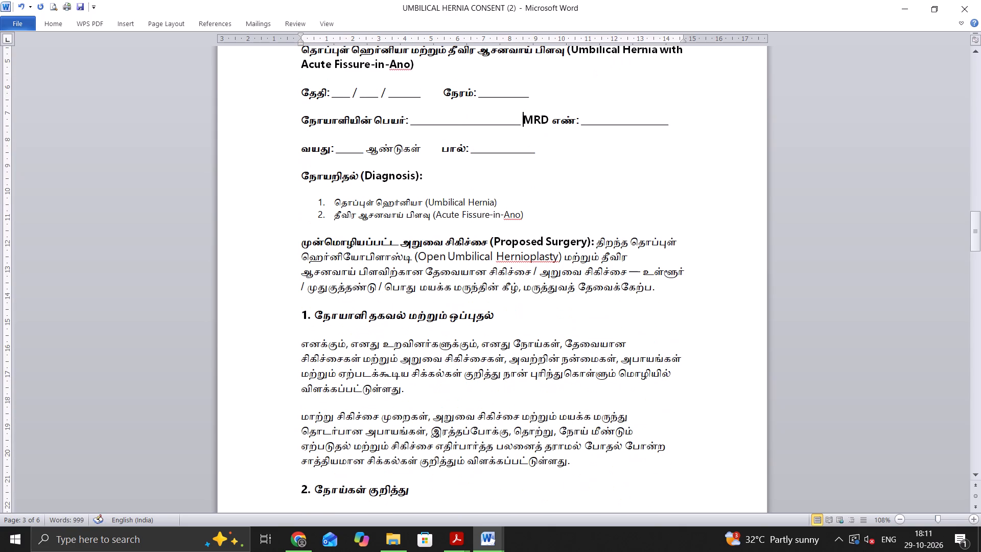
drag(317, 202, 497, 220)
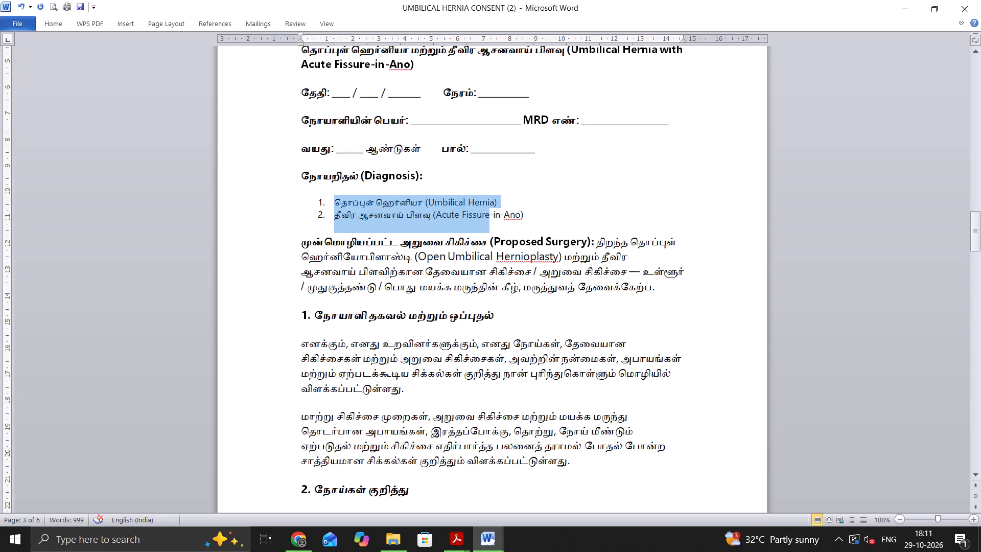
drag(497, 220, 528, 212)
key(BackSpace)
key(BackSpace)
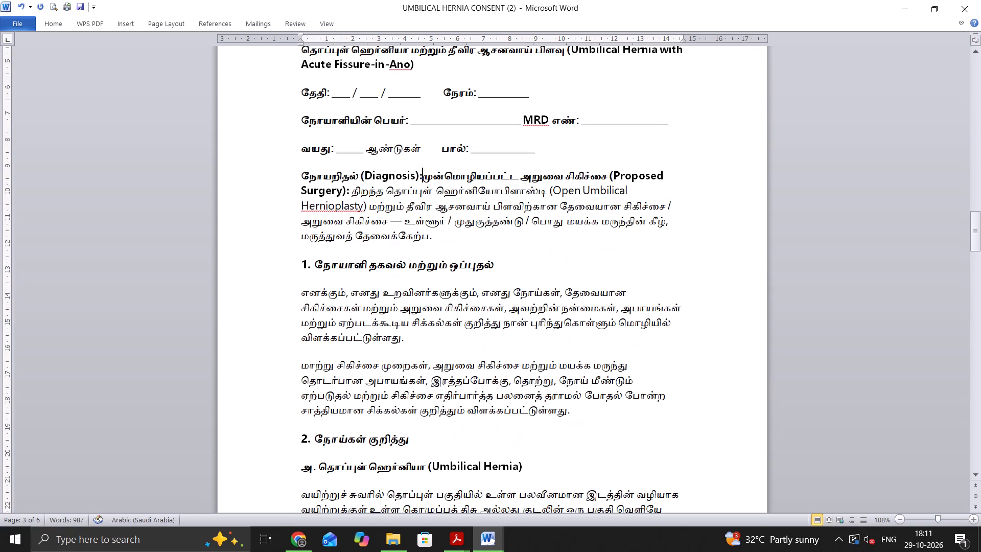
key(Return)
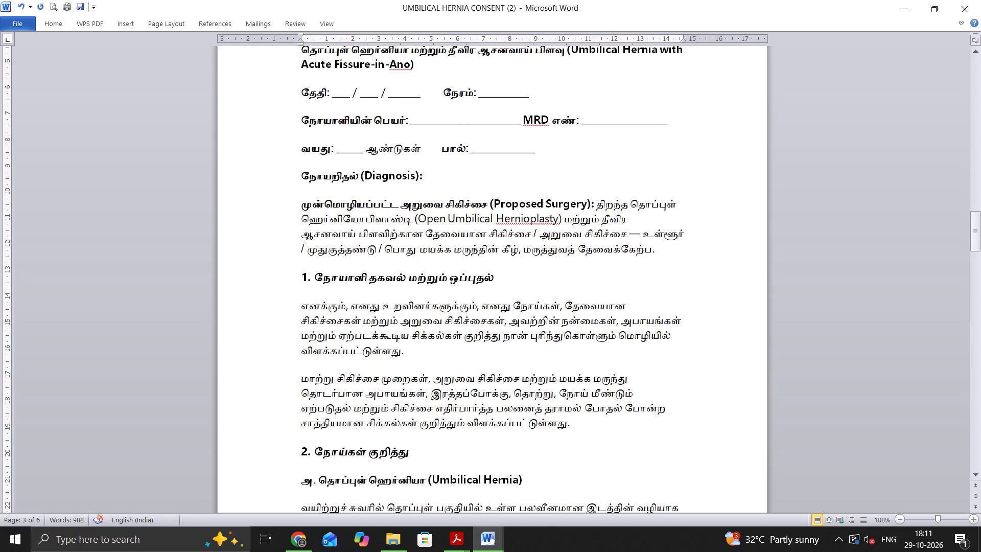
key(Return)
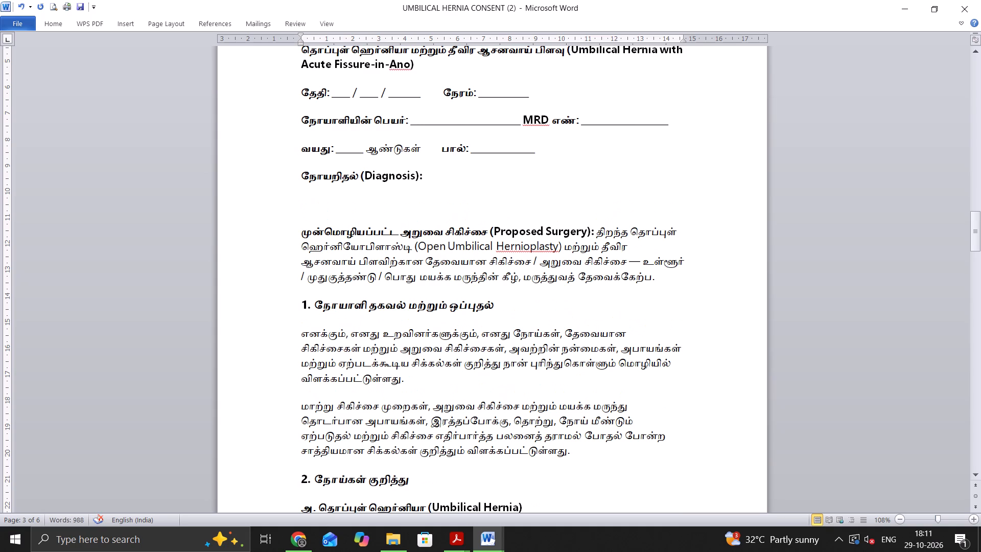
Remove the empty line between the Diagnosis label and the Proposed Surgery paragraph.
key(BackSpace)
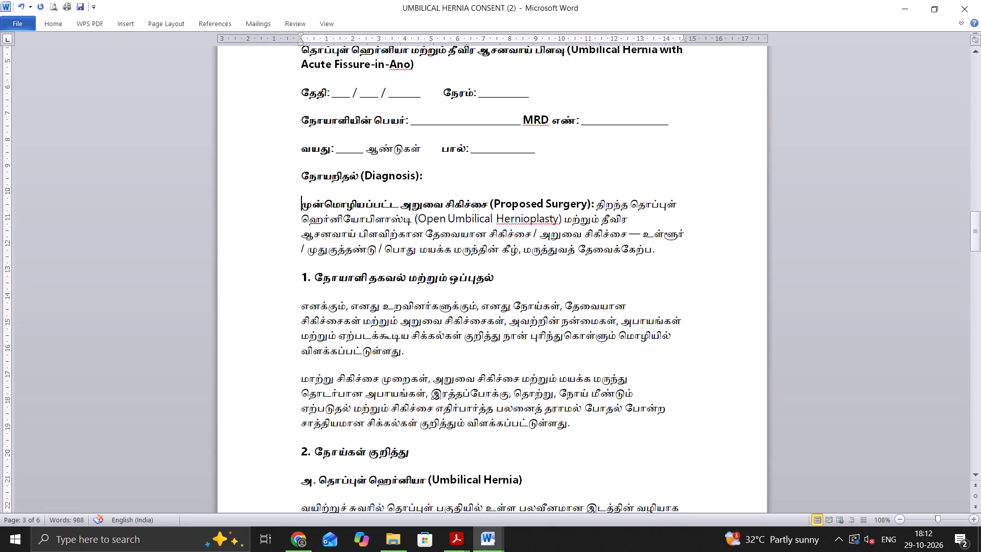
Delete the procedure description after the Tamil Proposed Surgery label, leaving the label ending with a closing parenthesis and a colon.
scroll(628, 267, up, 4)
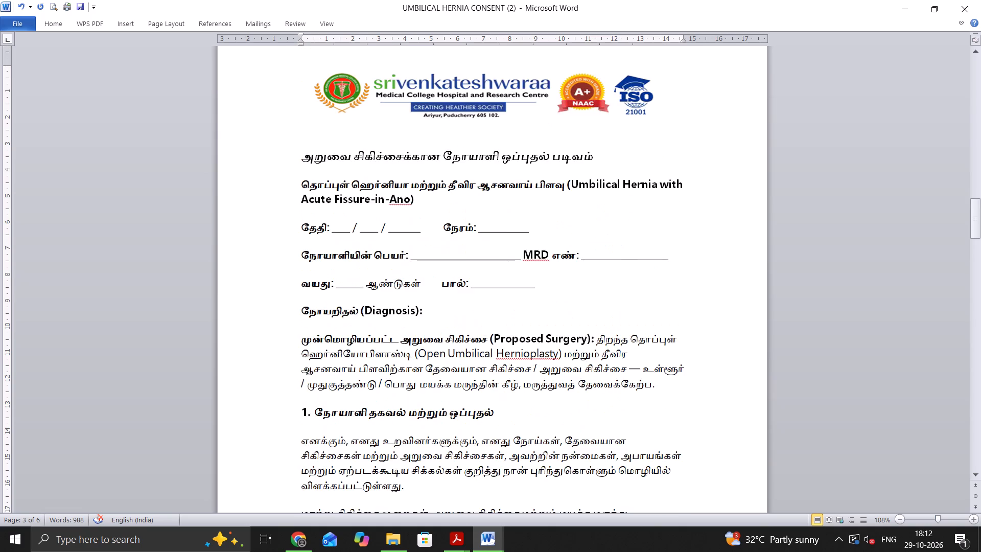
scroll(627, 267, up, 4)
scroll(627, 267, down, 6)
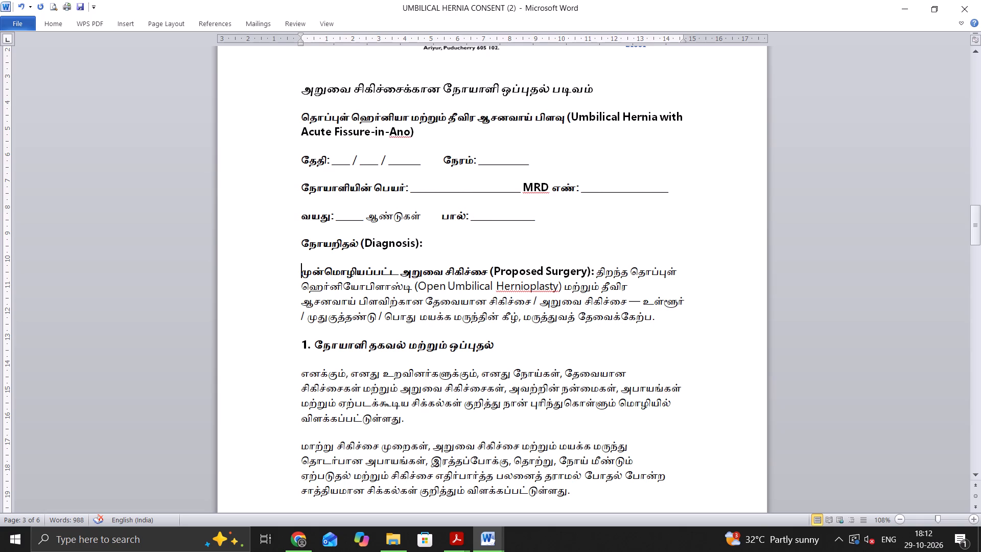
drag(595, 272, 640, 312)
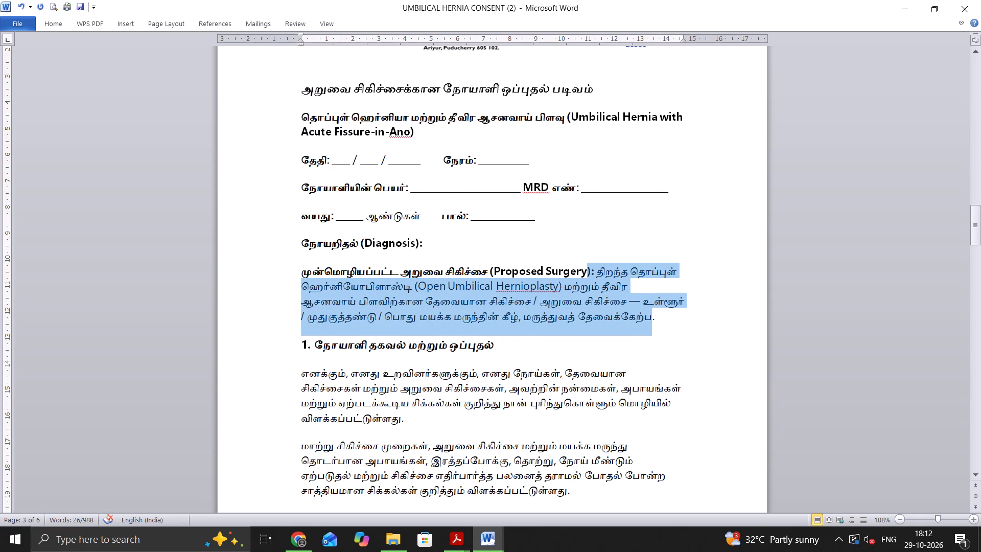
key(BackSpace)
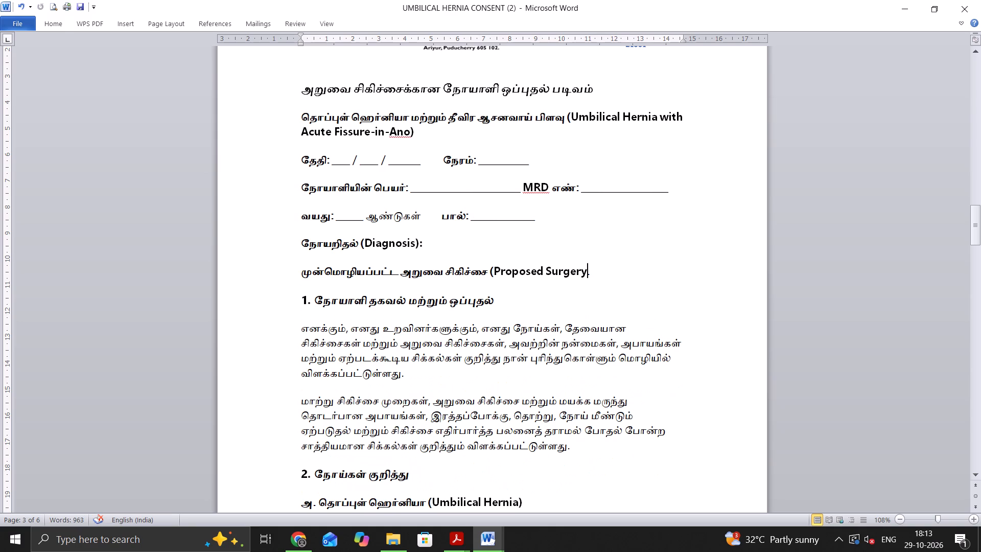
key(shift+parenright)
key(Right)
key(BackSpace)
key(shift+colon)
Review the Tamil form's layout from the patient details through the alternative treatments in section 4, including the page breaks.
scroll(390, 342, down, 2)
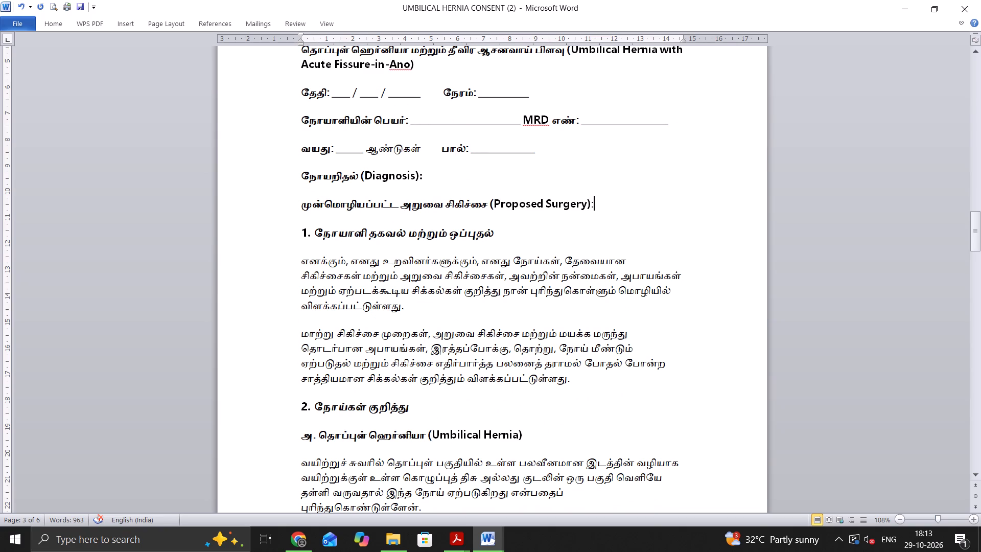
scroll(437, 283, down, 2)
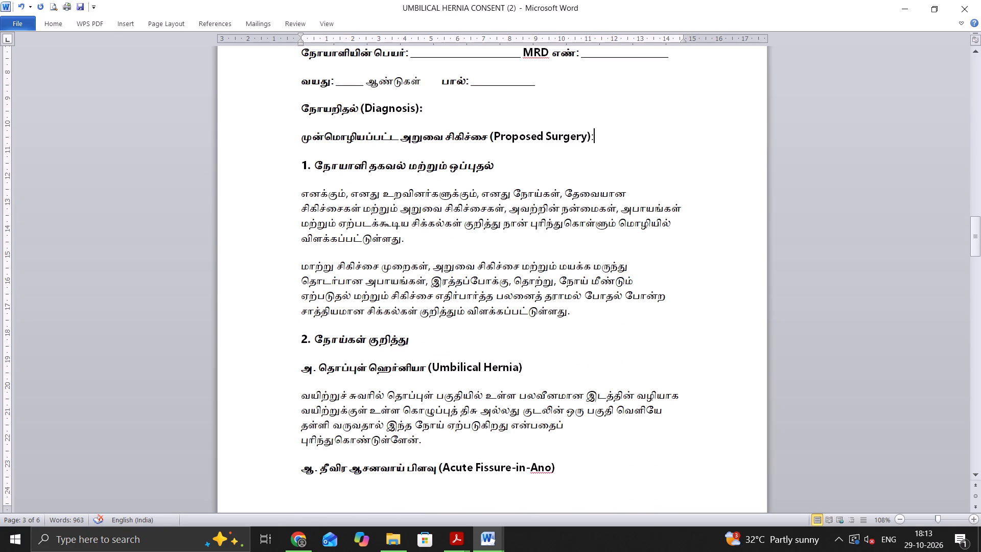
scroll(488, 403, up, 2)
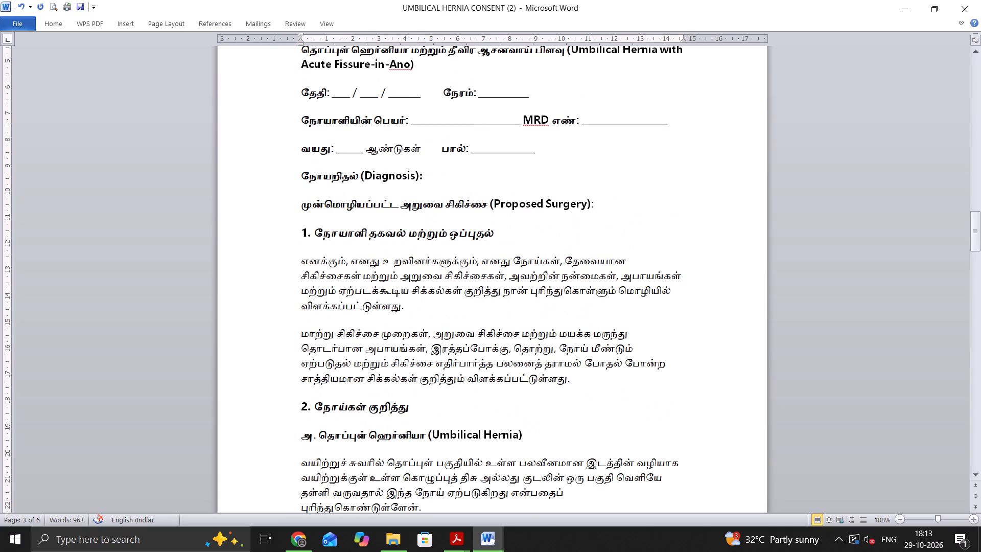
scroll(496, 445, down, 1)
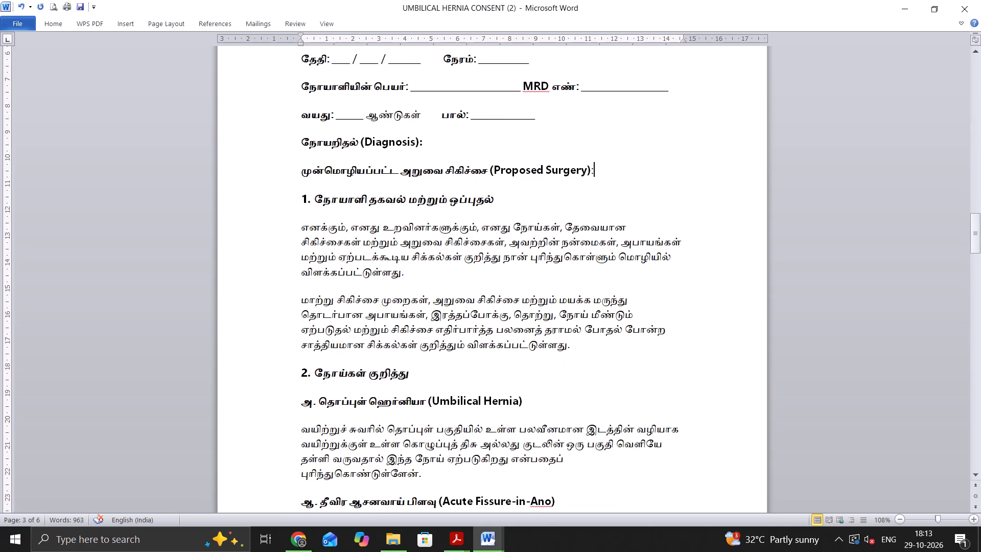
scroll(541, 424, down, 5)
scroll(450, 370, up, 7)
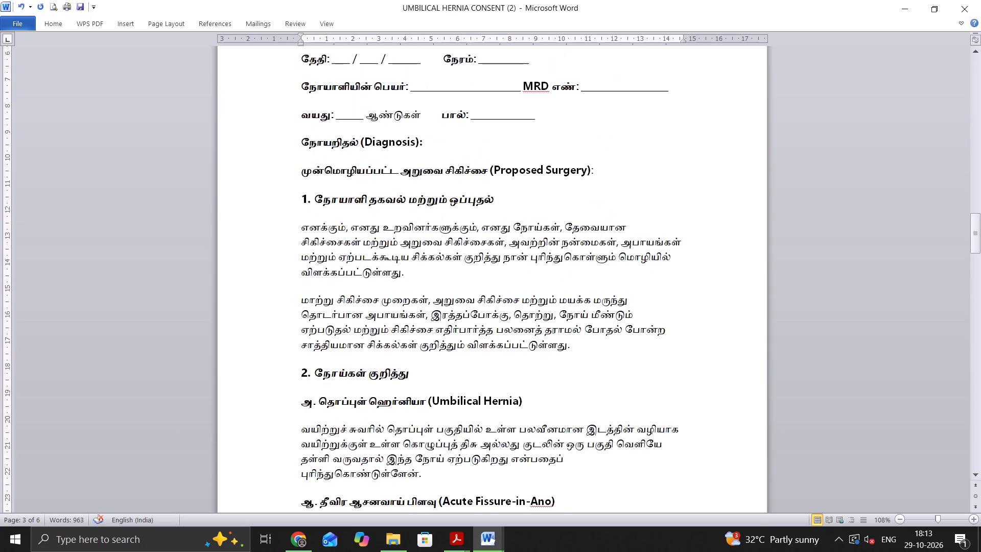
scroll(445, 365, up, 8)
scroll(446, 352, down, 1)
scroll(446, 352, up, 11)
scroll(439, 535, down, 5)
scroll(461, 402, down, 3)
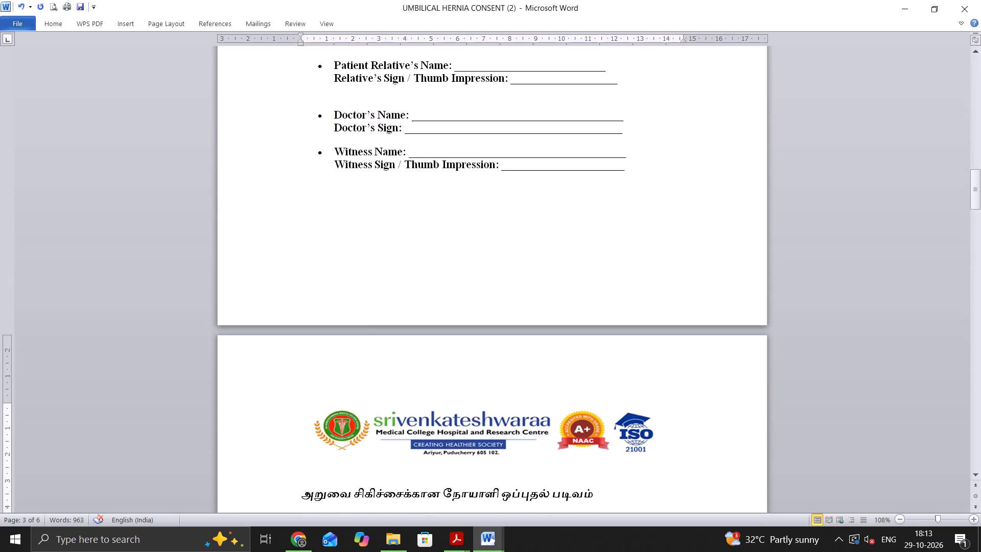
scroll(463, 402, down, 18)
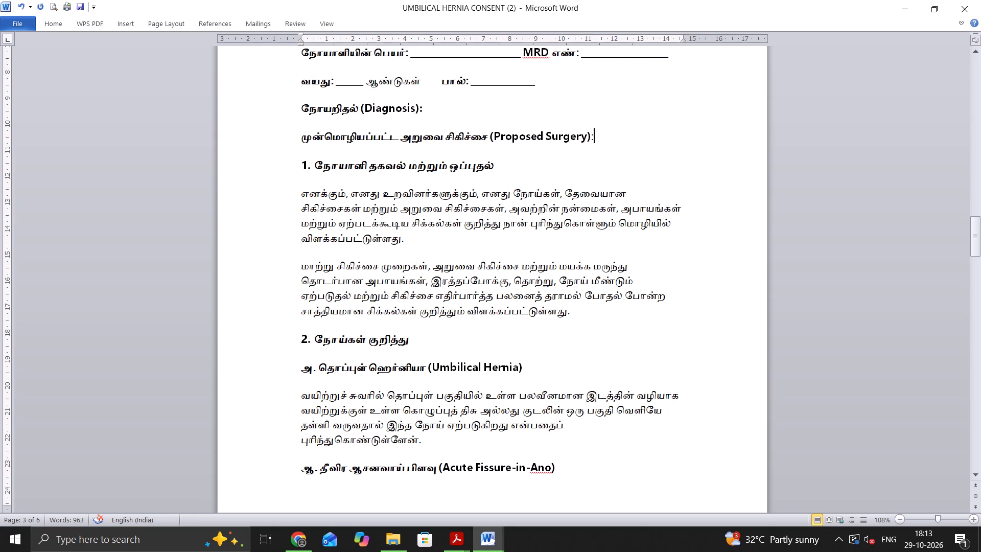
scroll(612, 450, down, 5)
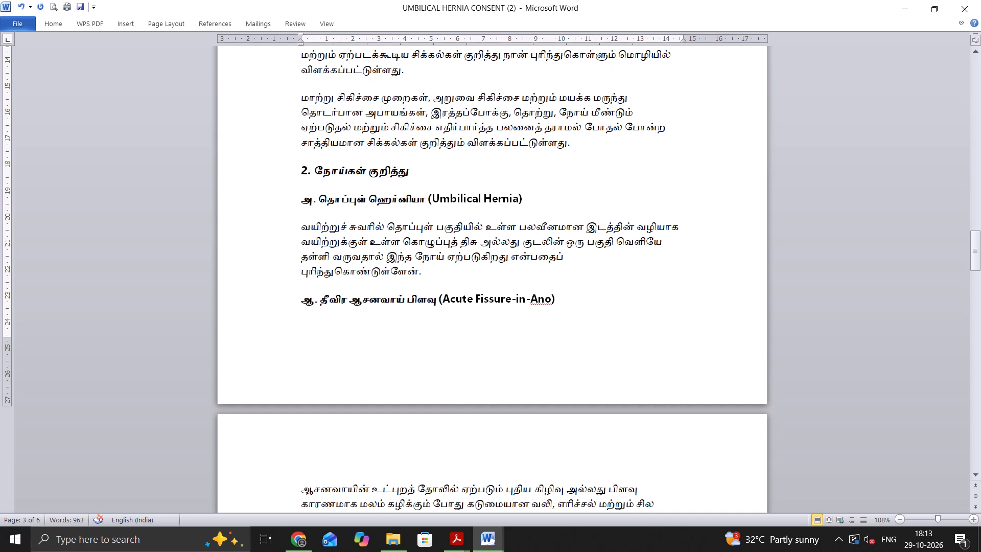
scroll(582, 384, down, 3)
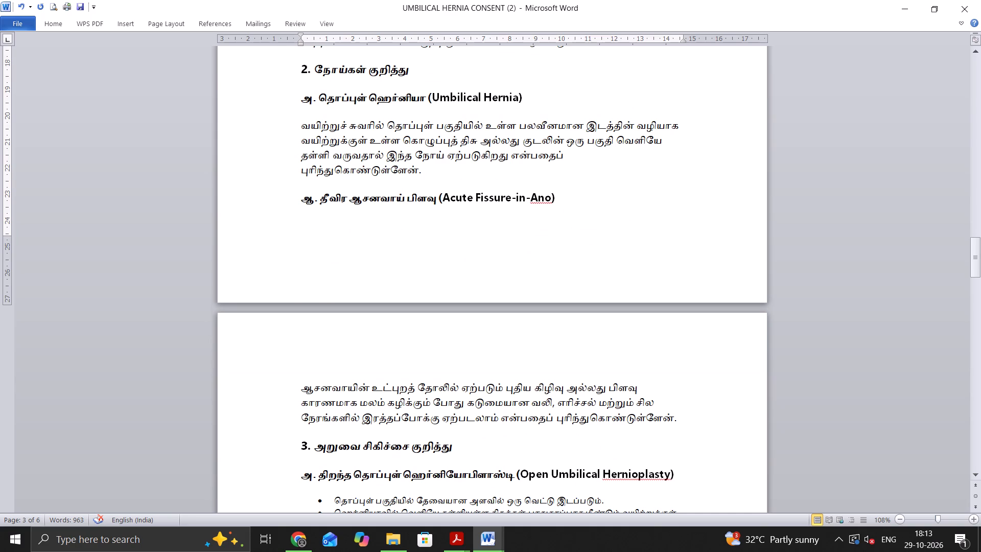
scroll(473, 337, down, 3)
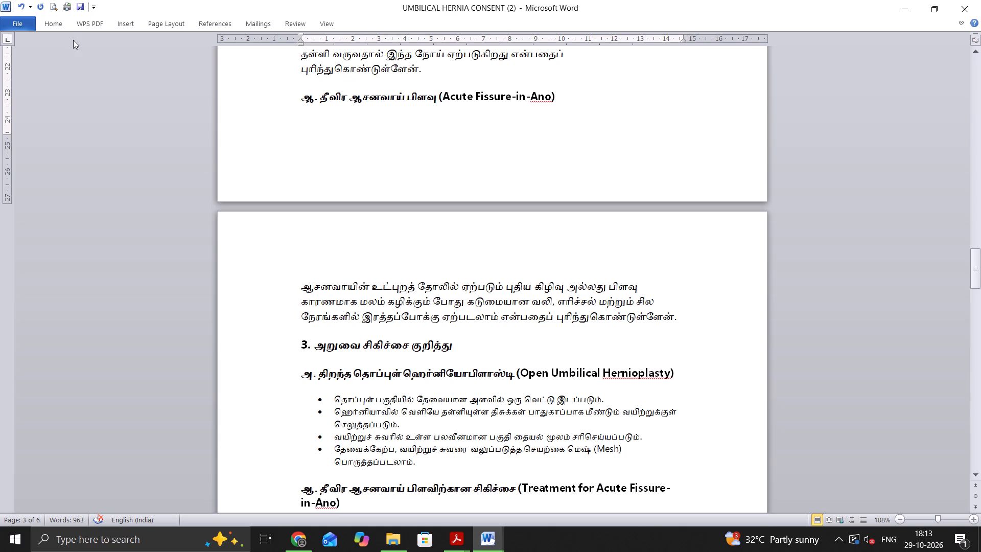
scroll(271, 424, down, 4)
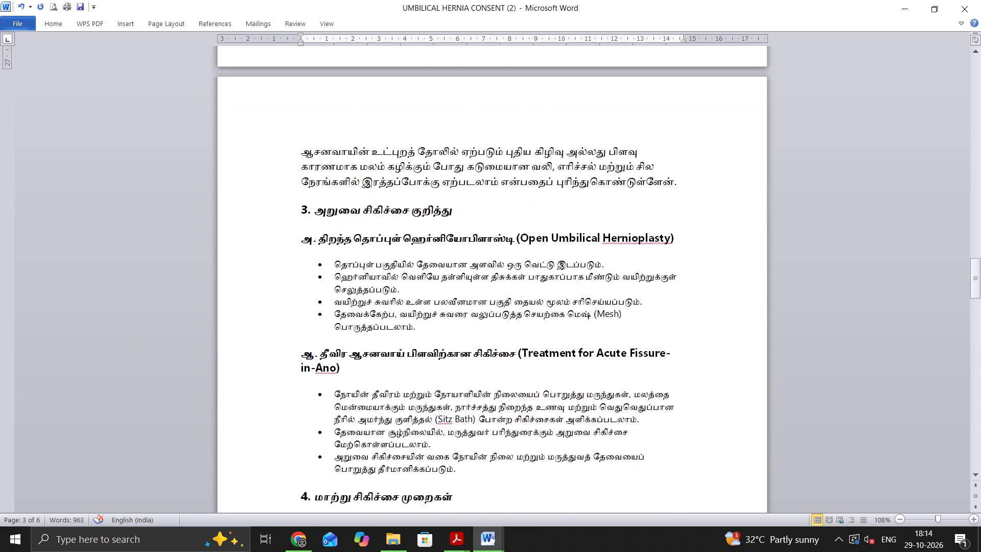
scroll(271, 424, down, 3)
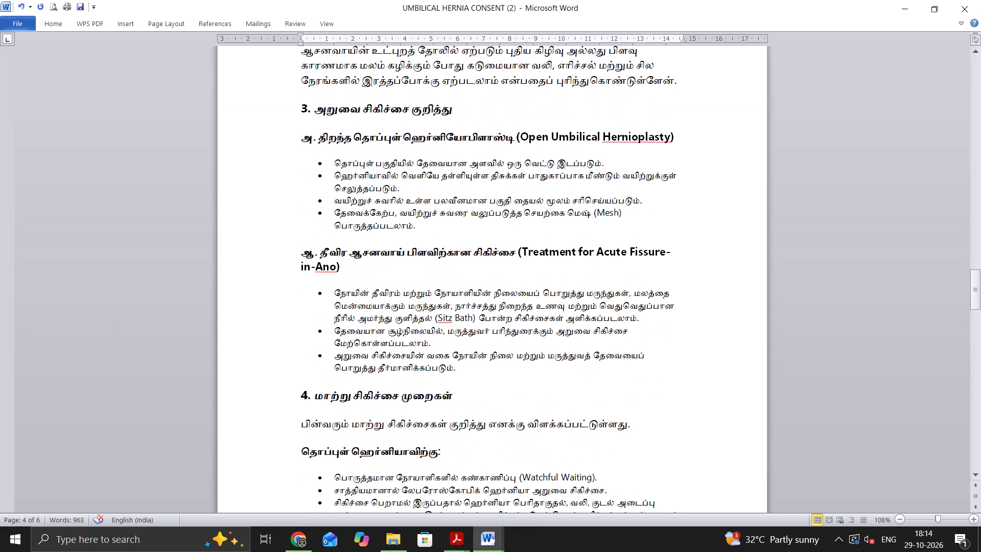
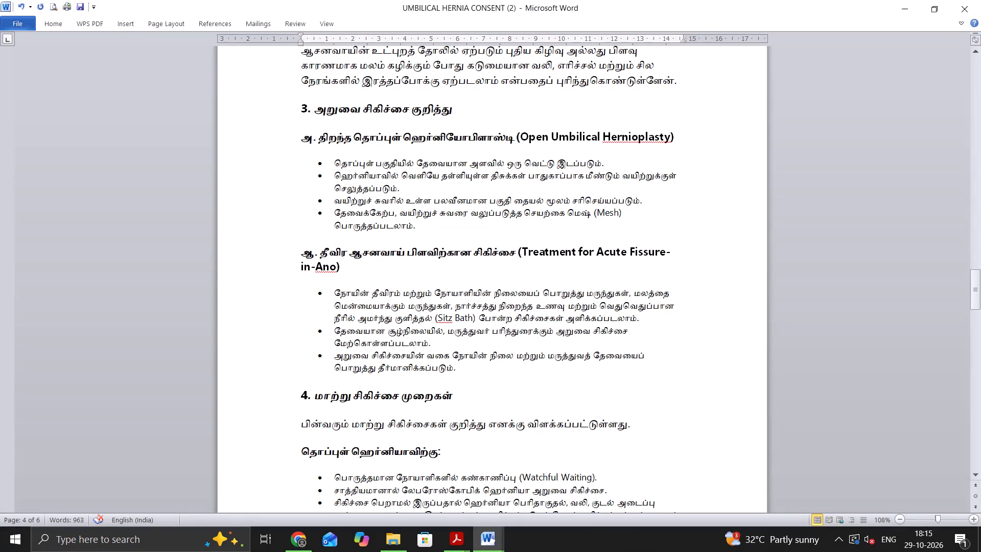
Delete the whole Tamil section 4 on alternative treatments, including its heading, intro sentence and both the hernia and fissure lists.
scroll(510, 316, down, 2)
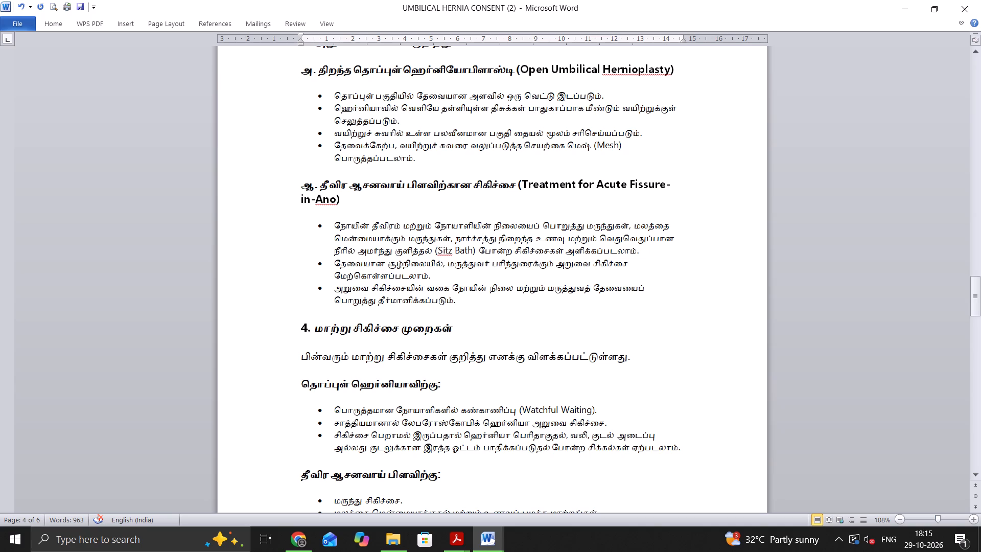
scroll(285, 359, down, 3)
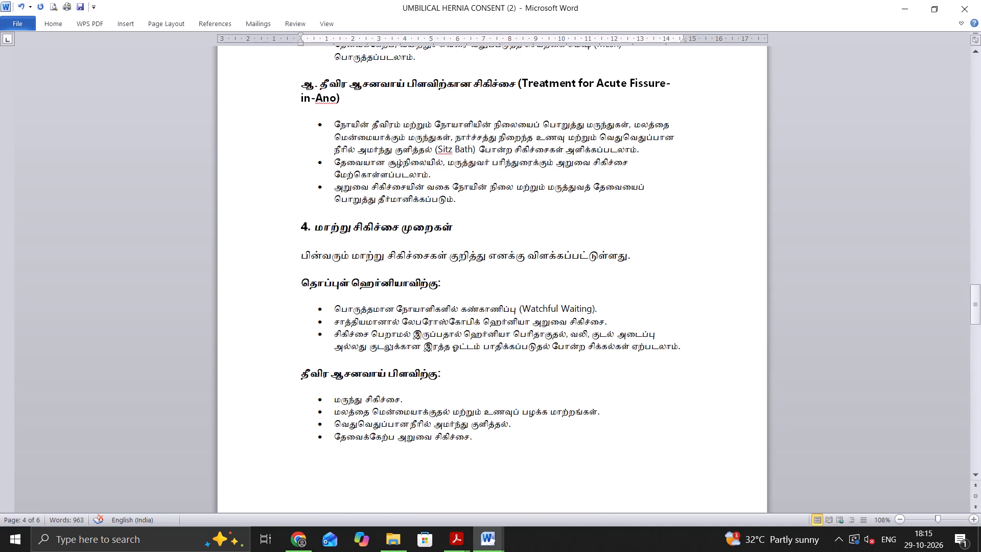
scroll(300, 305, up, 2)
scroll(292, 314, down, 1)
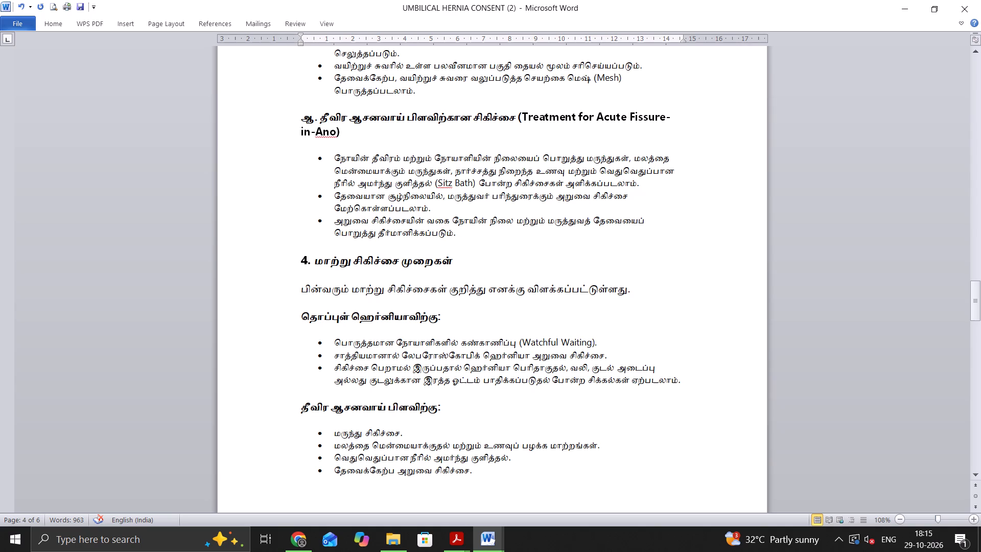
scroll(307, 393, down, 4)
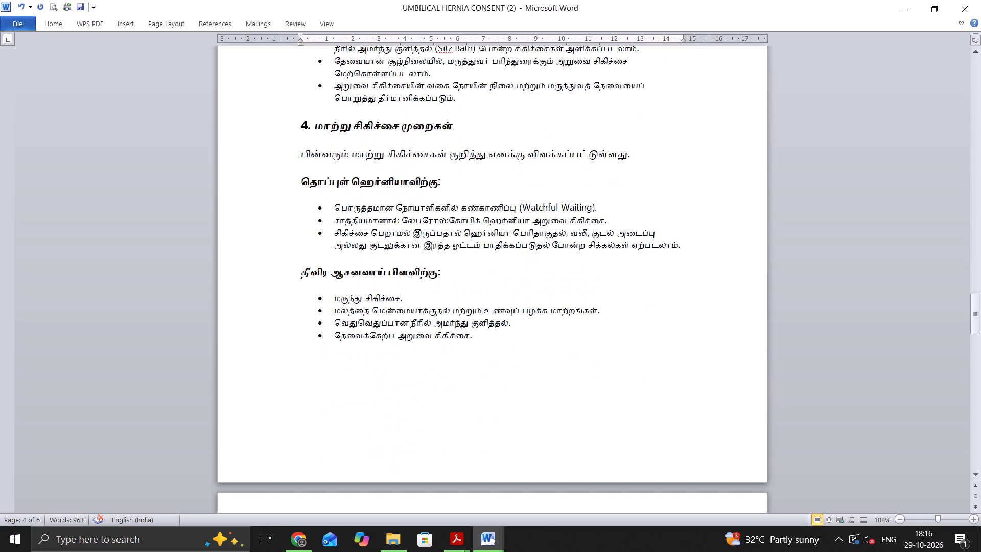
scroll(307, 398, down, 1)
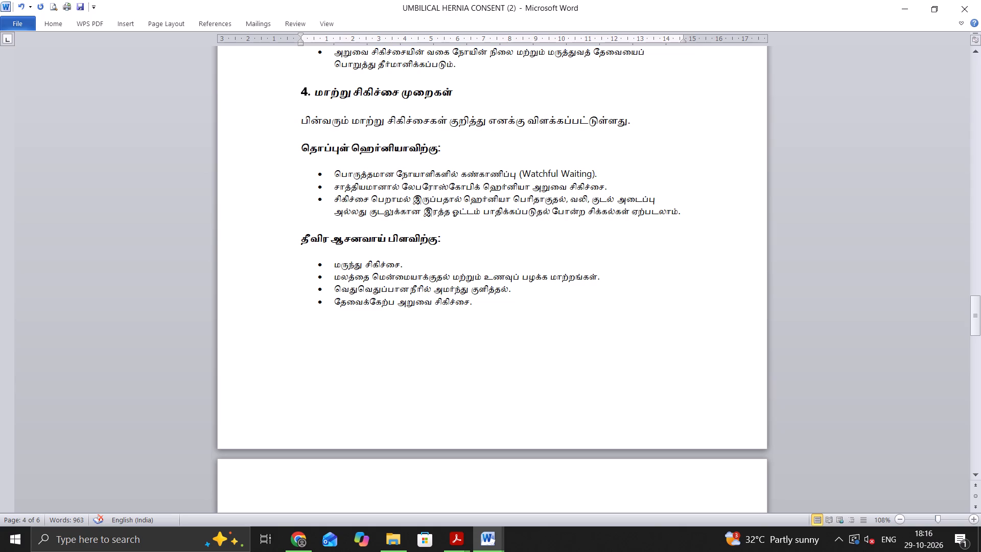
drag(302, 86, 436, 243)
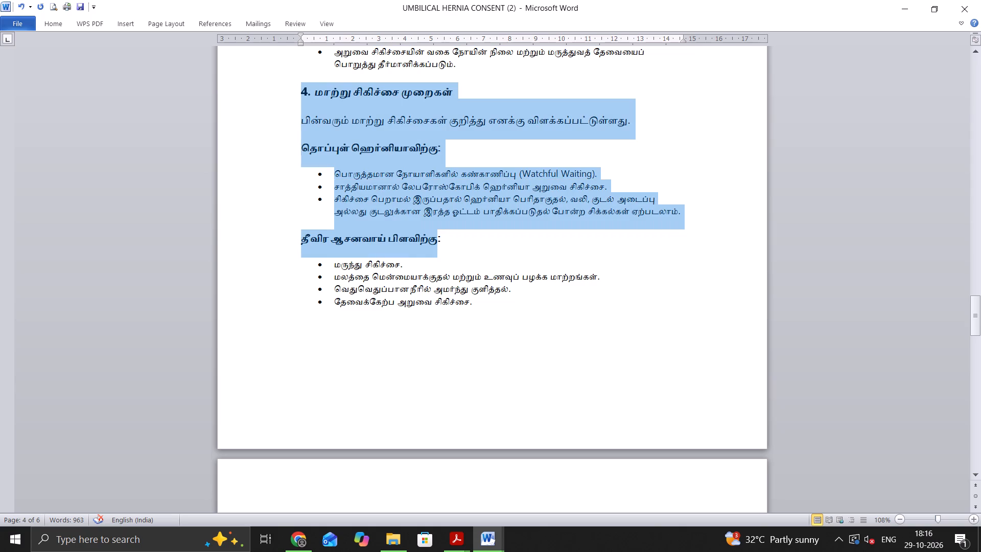
drag(436, 243, 551, 304)
key(BackSpace)
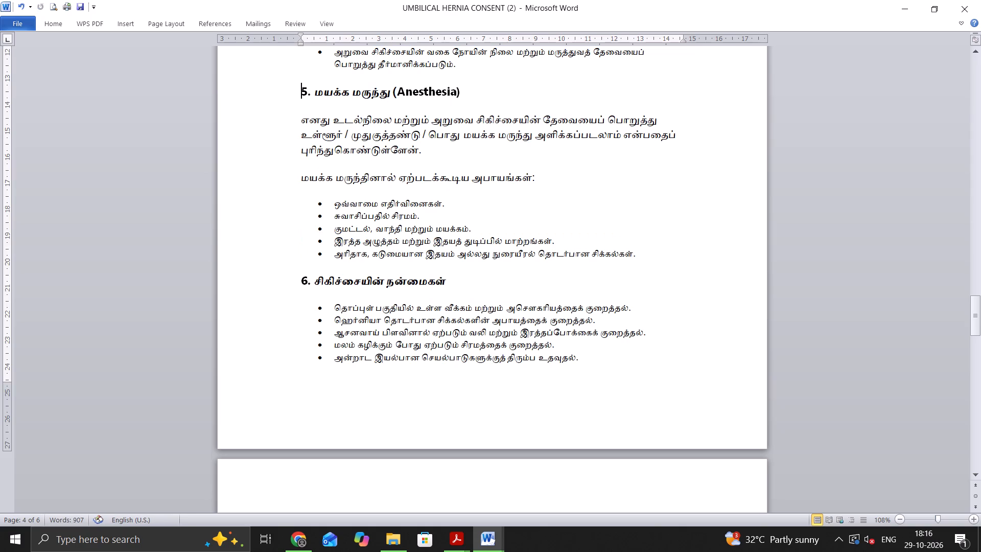
Renumber the Tamil Anesthesia heading as 4 and the treatment benefits heading below it as 5.
click(307, 91)
key(BackSpace)
key(4)
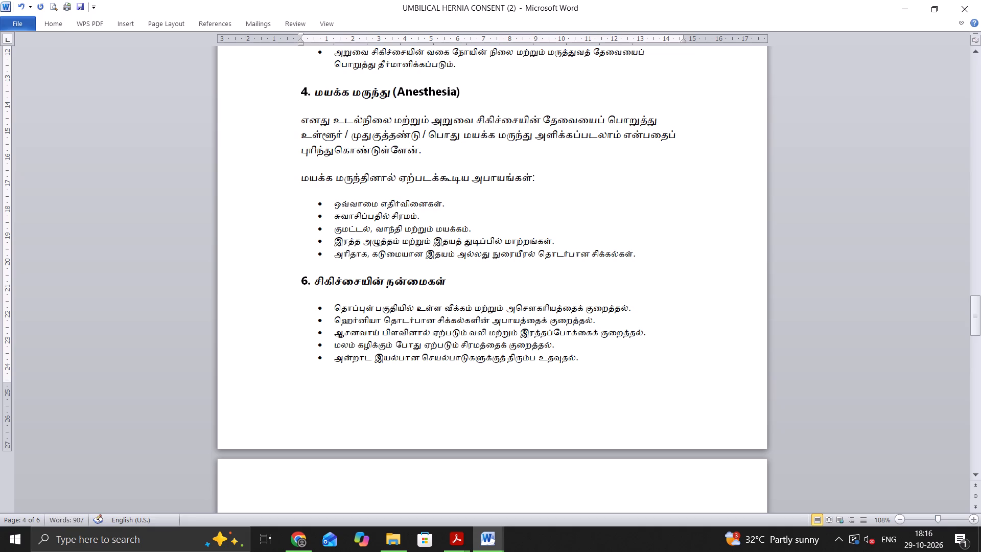
click(308, 284)
key(BackSpace)
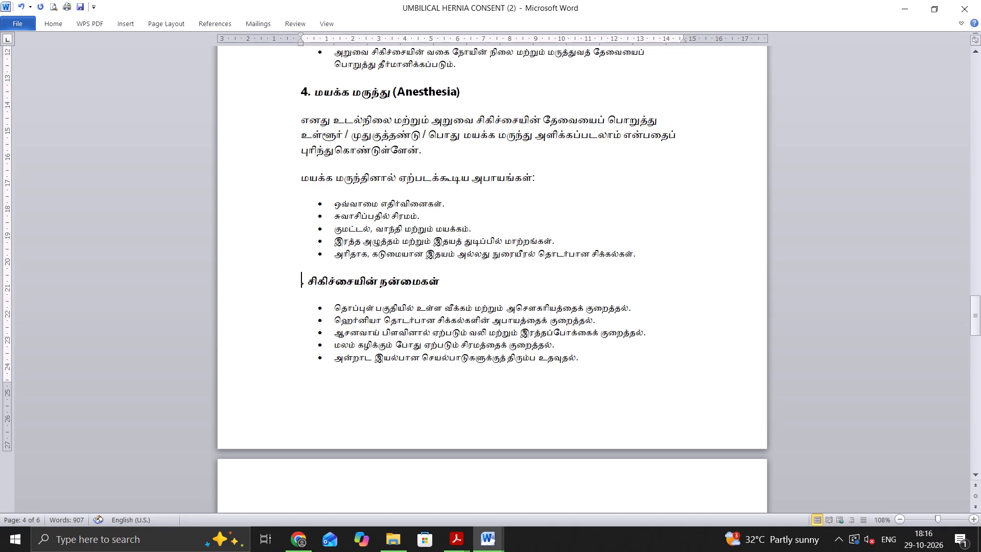
key(5)
Review the Tamil form from the surgical treatment details in section 3 through the renumbered sections to the risks and complications.
scroll(447, 233, up, 7)
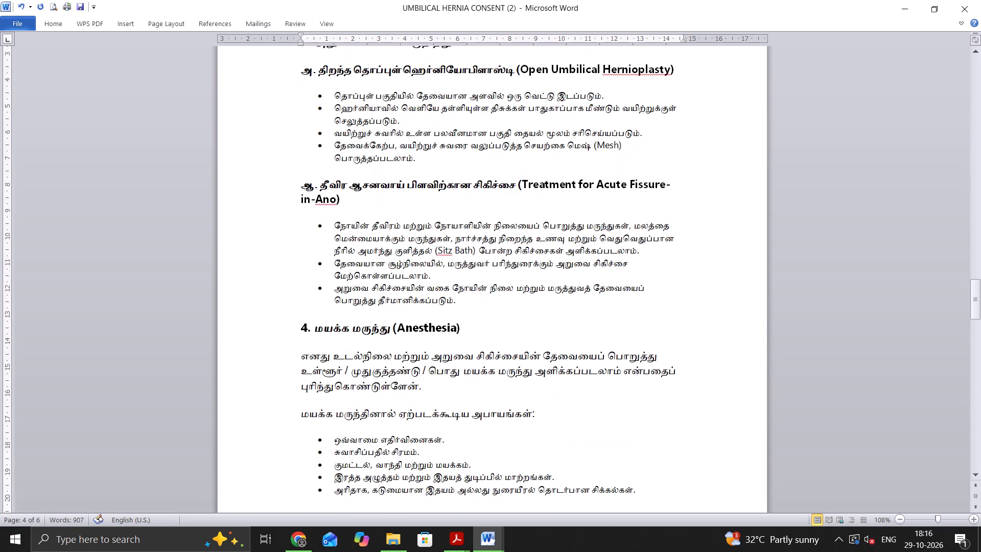
scroll(439, 245, up, 5)
scroll(434, 271, down, 12)
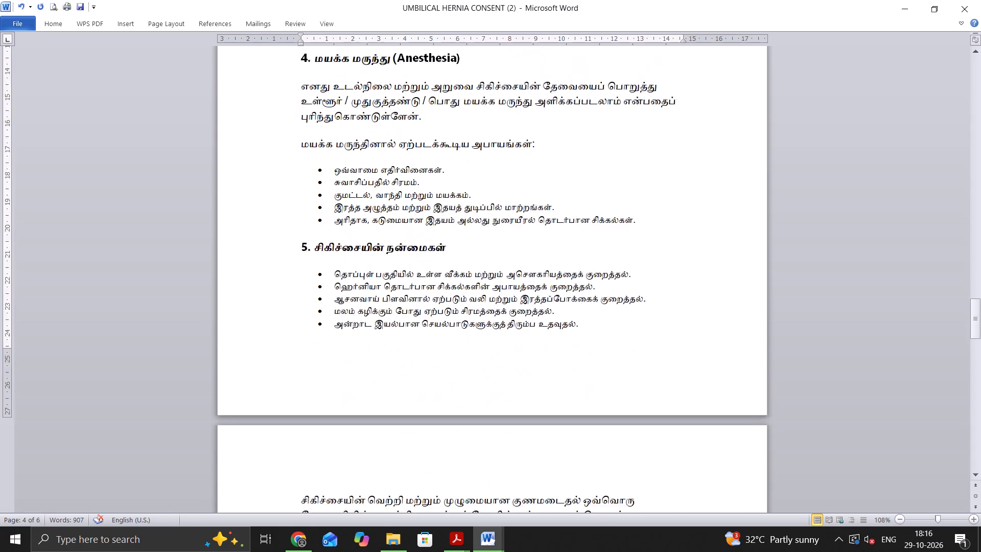
scroll(438, 315, down, 2)
scroll(445, 273, down, 1)
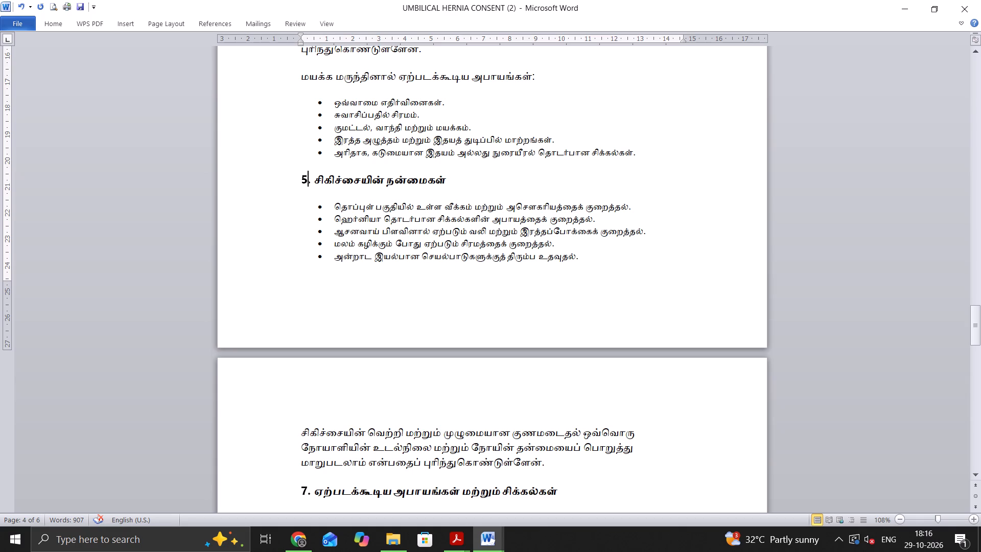
scroll(421, 13, up, 1)
scroll(440, 166, up, 2)
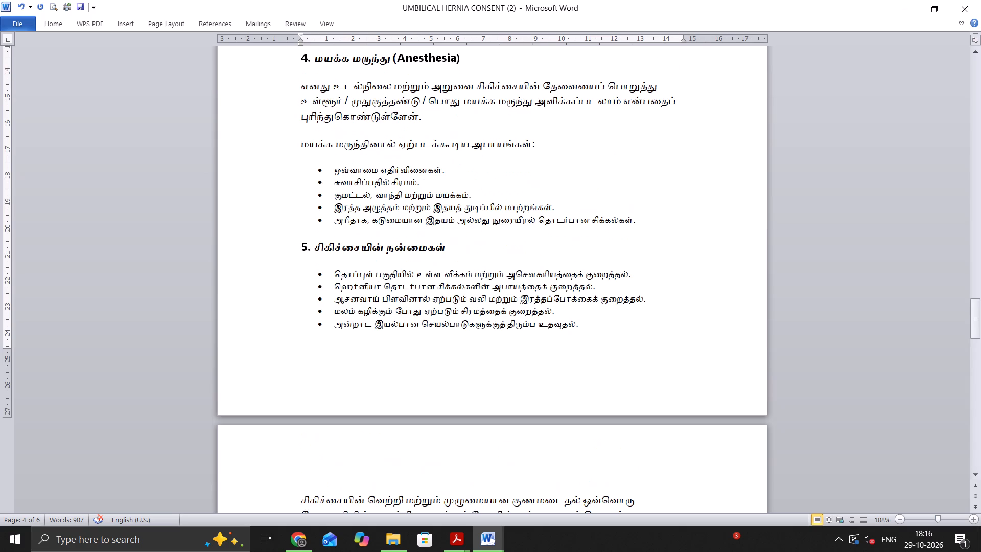
scroll(441, 282, up, 1)
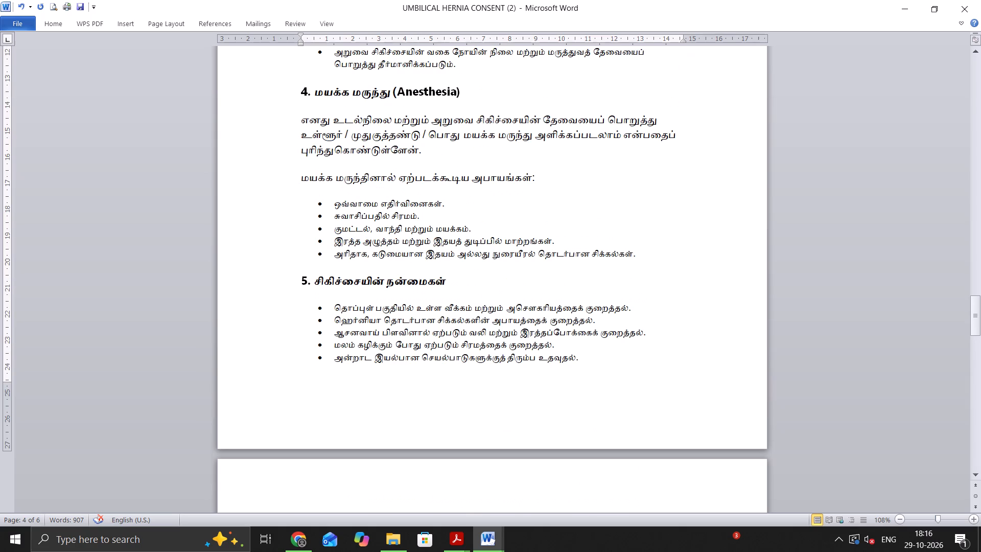
scroll(606, 299, down, 4)
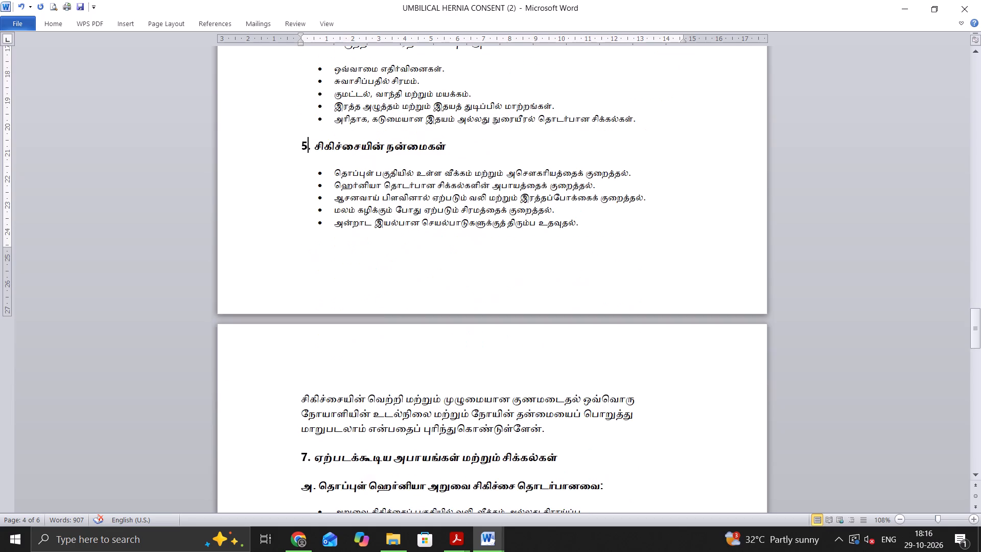
scroll(606, 299, down, 6)
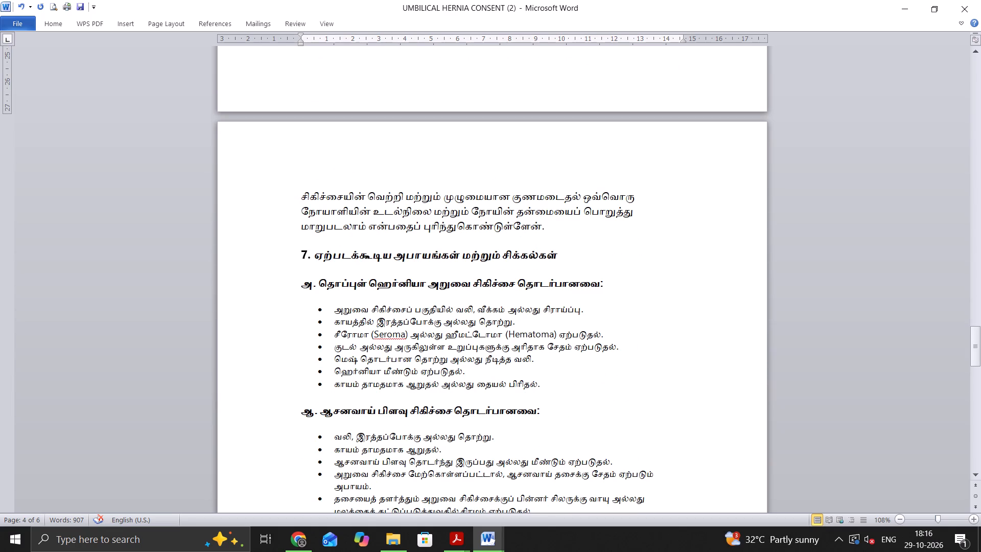
Delete the Seroma or Hematoma bullet from the umbilical hernia surgery risks in section 7 of the Tamil form.
scroll(598, 386, down, 3)
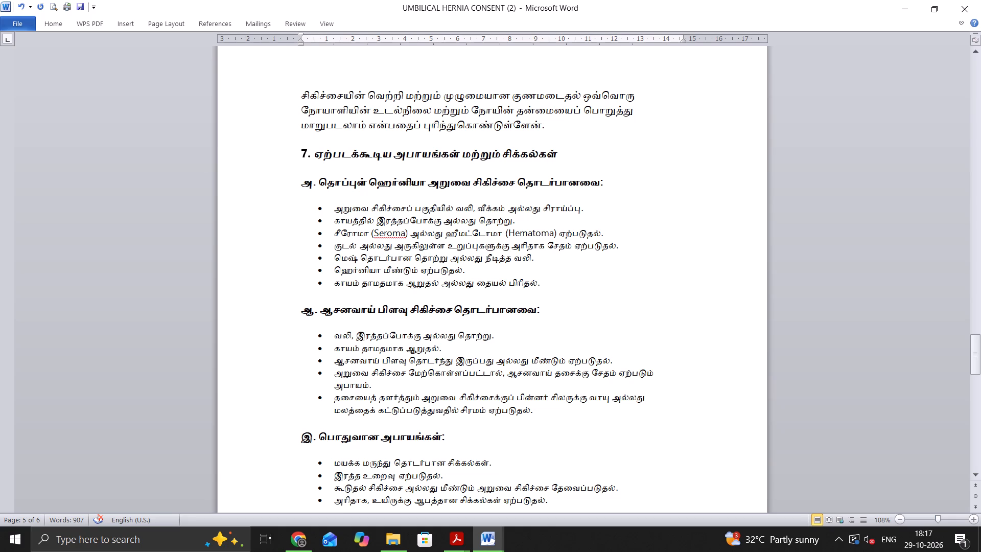
drag(620, 234, 440, 234)
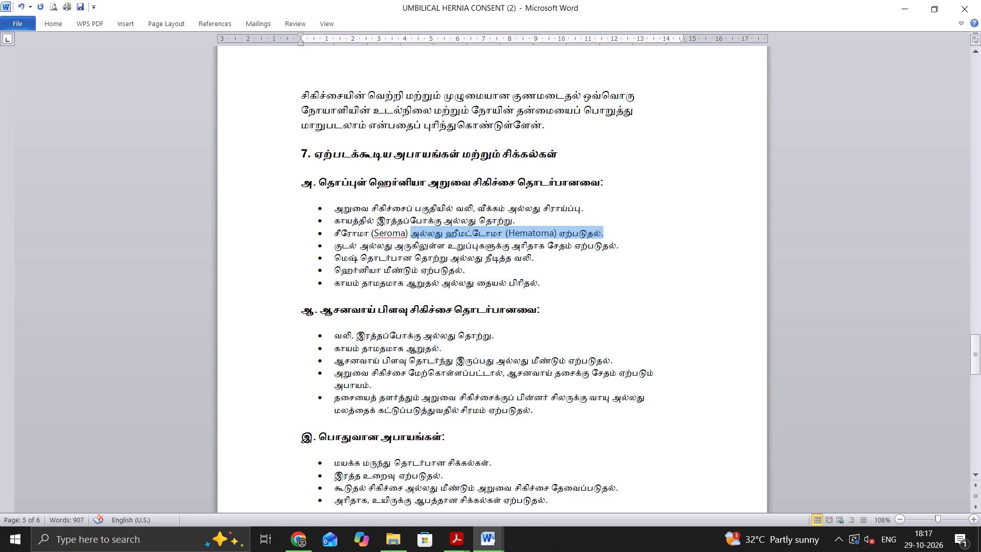
drag(440, 234, 329, 236)
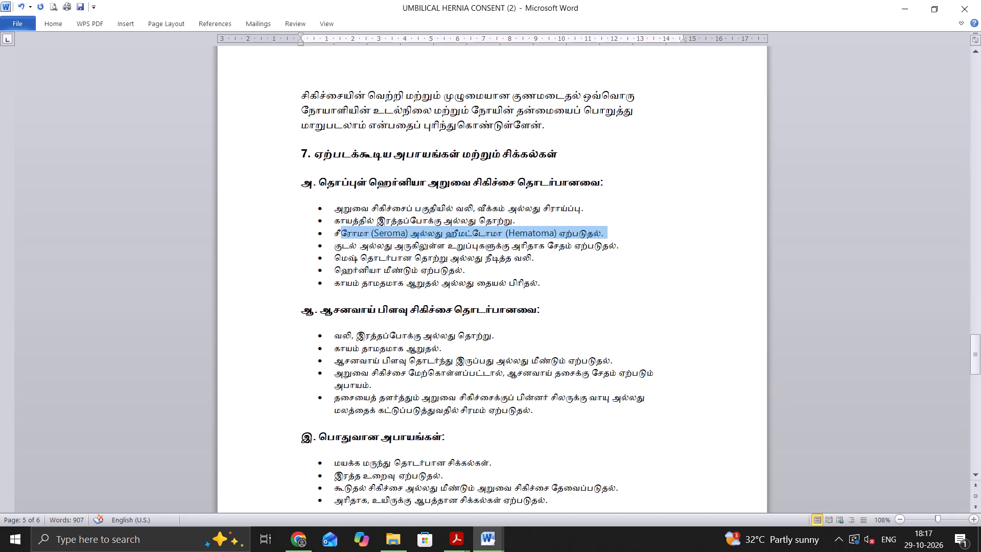
drag(329, 236, 340, 236)
drag(340, 236, 323, 235)
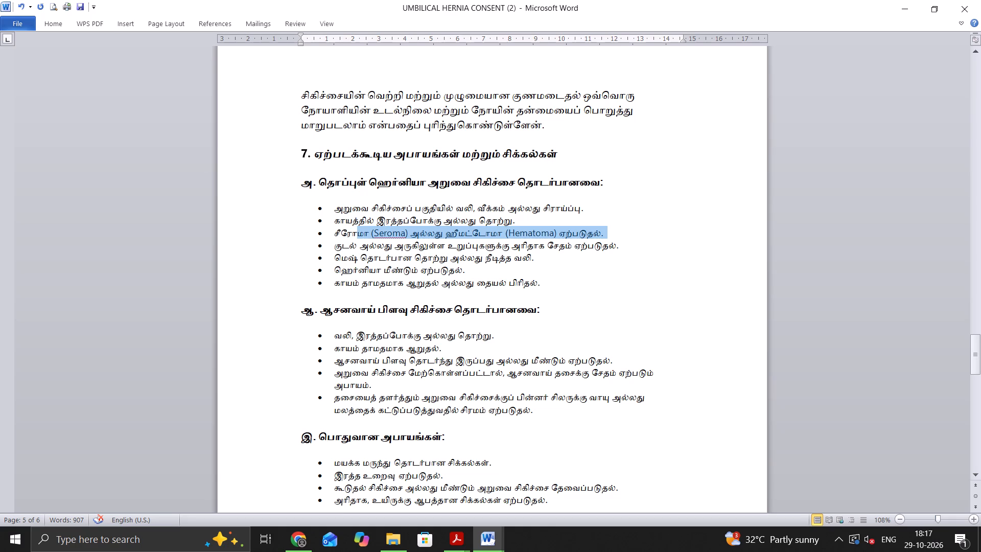
drag(323, 235, 337, 234)
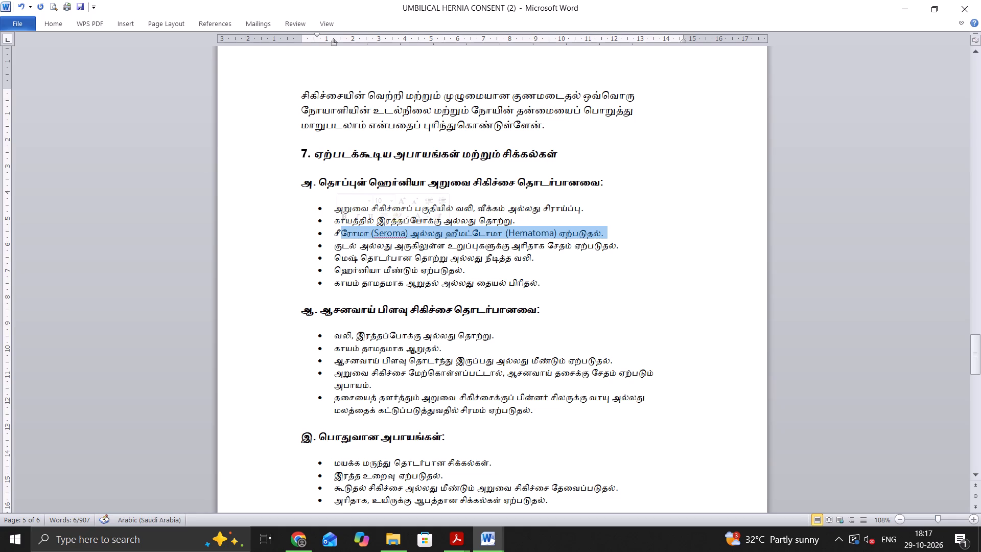
click(620, 318)
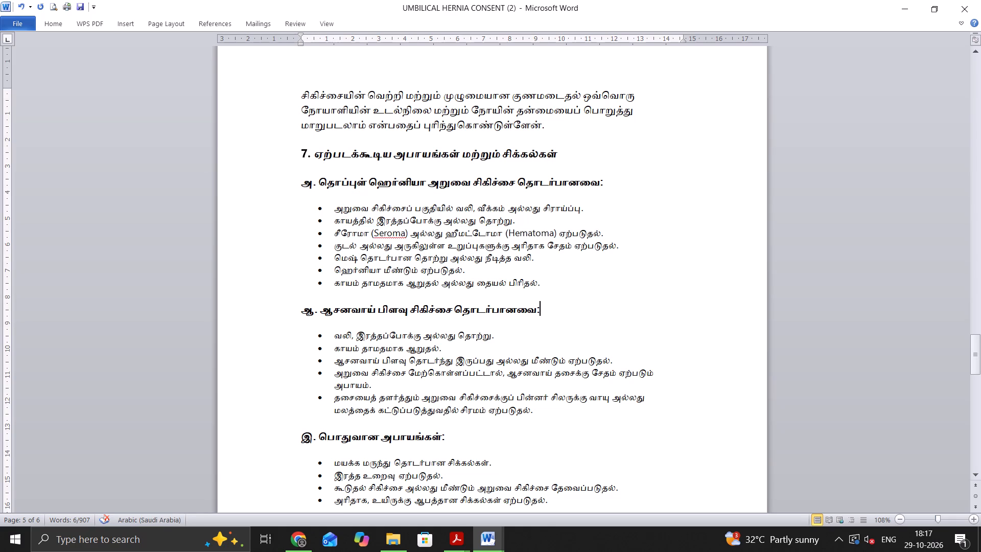
drag(329, 238, 394, 242)
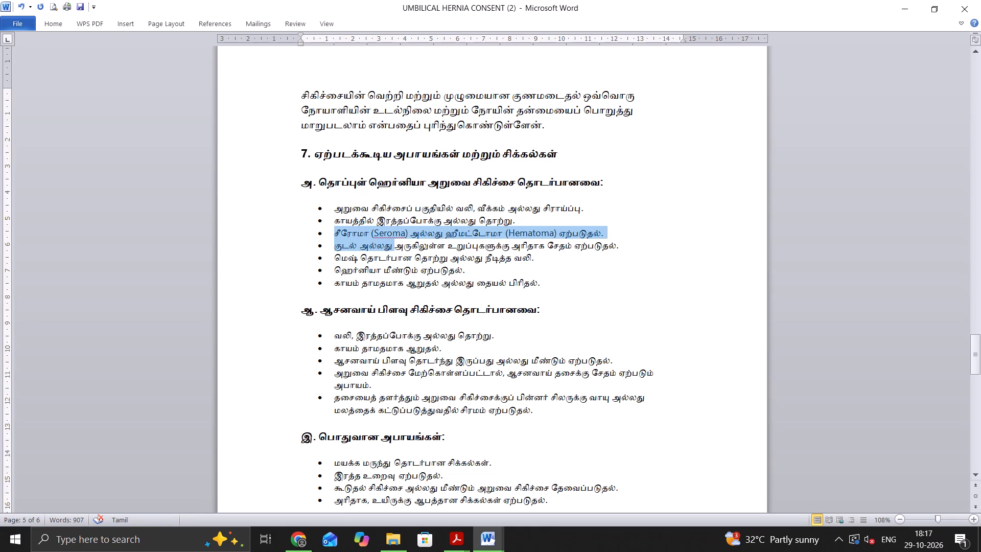
drag(394, 242, 605, 236)
key(BackSpace)
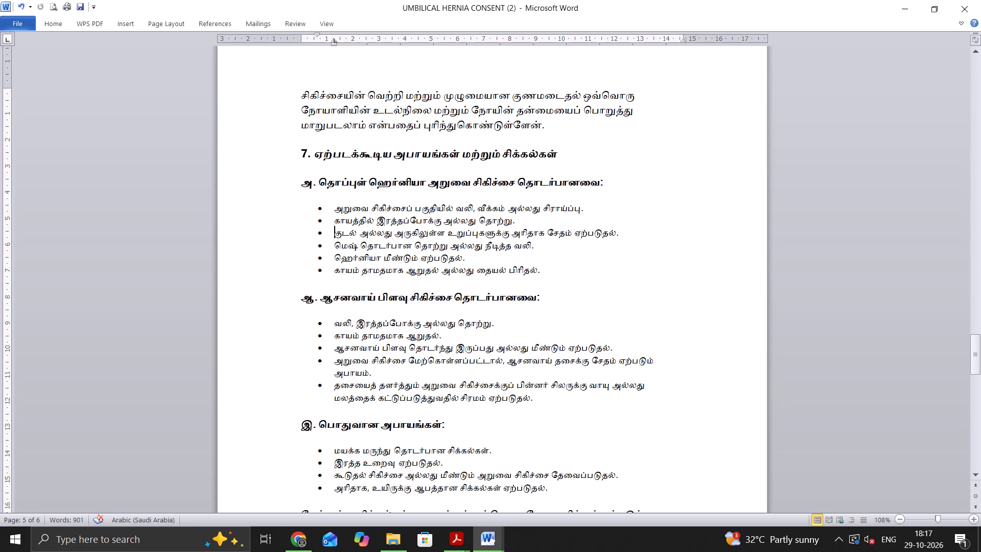
Review the rest of the Tamil form, from the remaining risks through the patient consent declaration to the signature lines.
scroll(565, 324, down, 1)
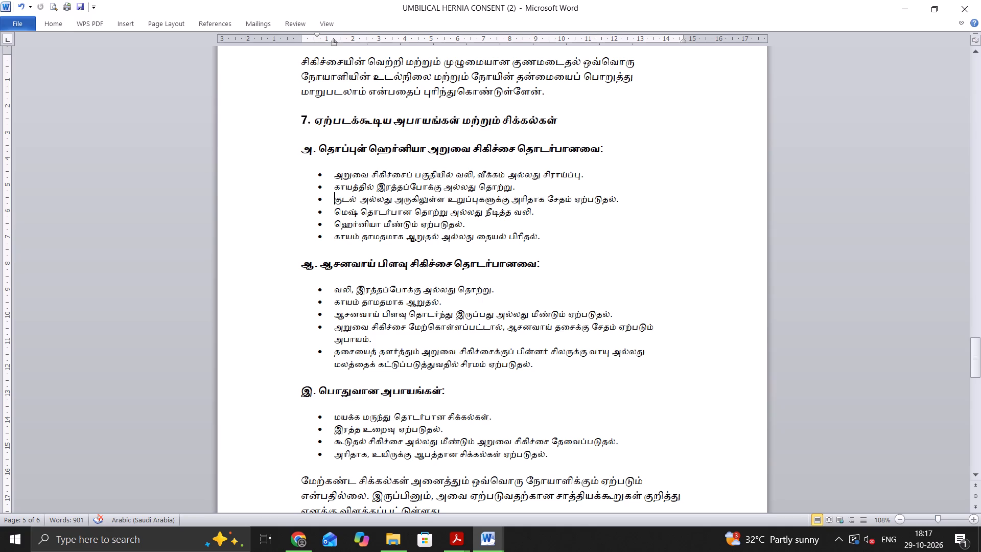
scroll(563, 335, down, 1)
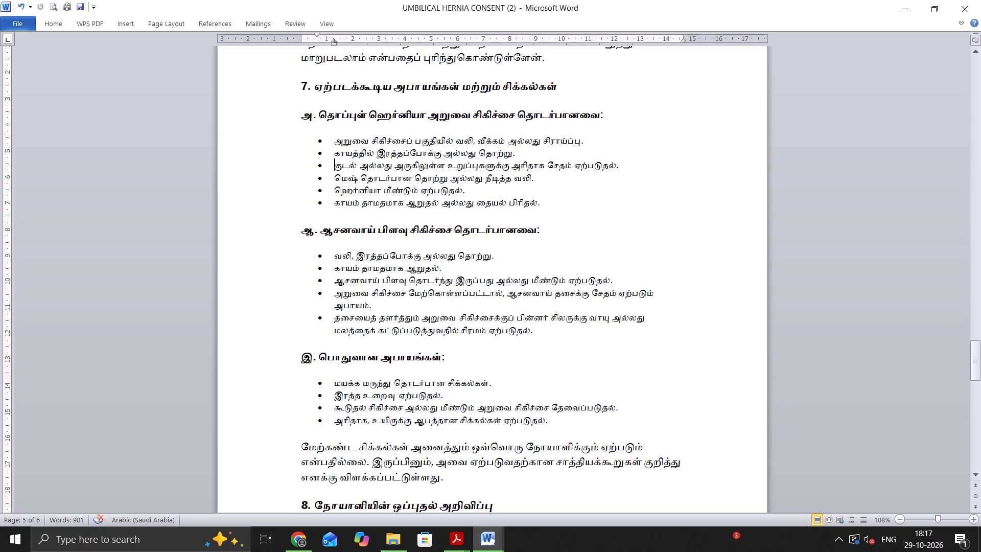
scroll(342, 357, down, 7)
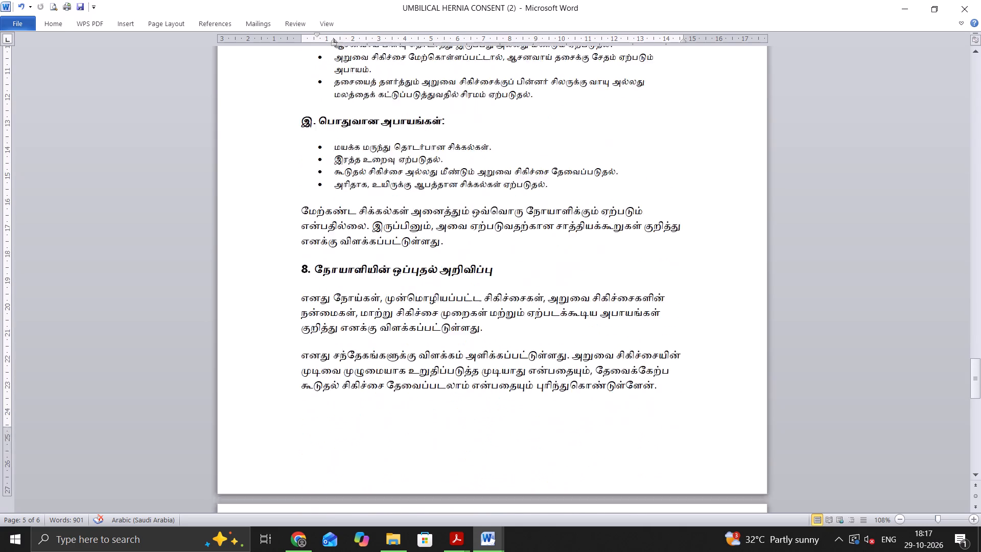
scroll(342, 355, down, 12)
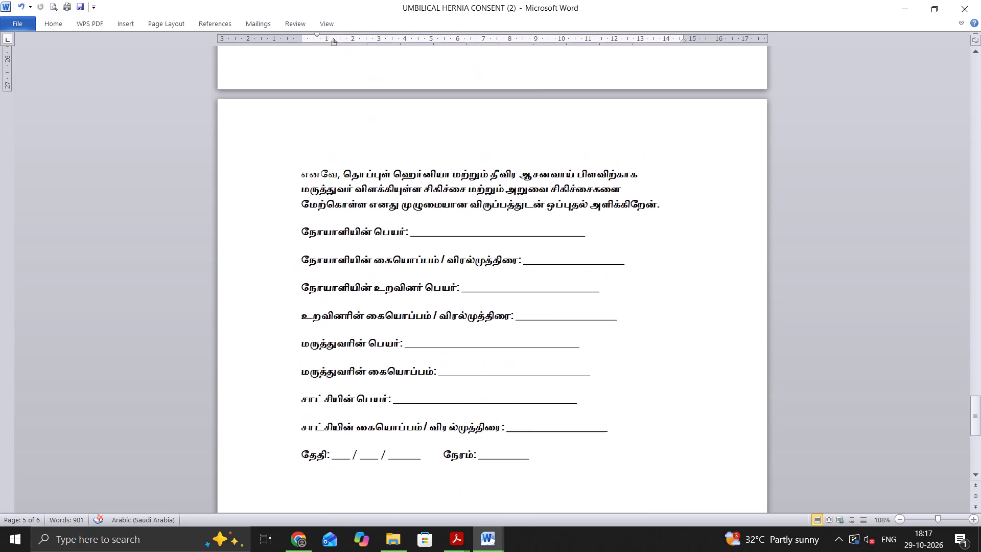
scroll(337, 349, down, 3)
scroll(339, 352, up, 6)
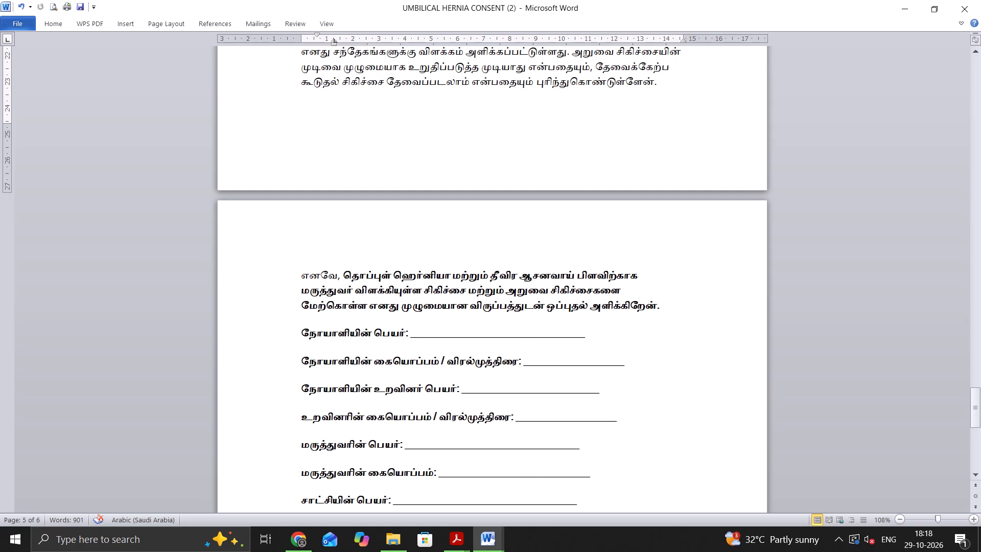
Print only page 3 of the document, the first page of the Tamil consent form, after checking the page previews.
key(ctrl+p)
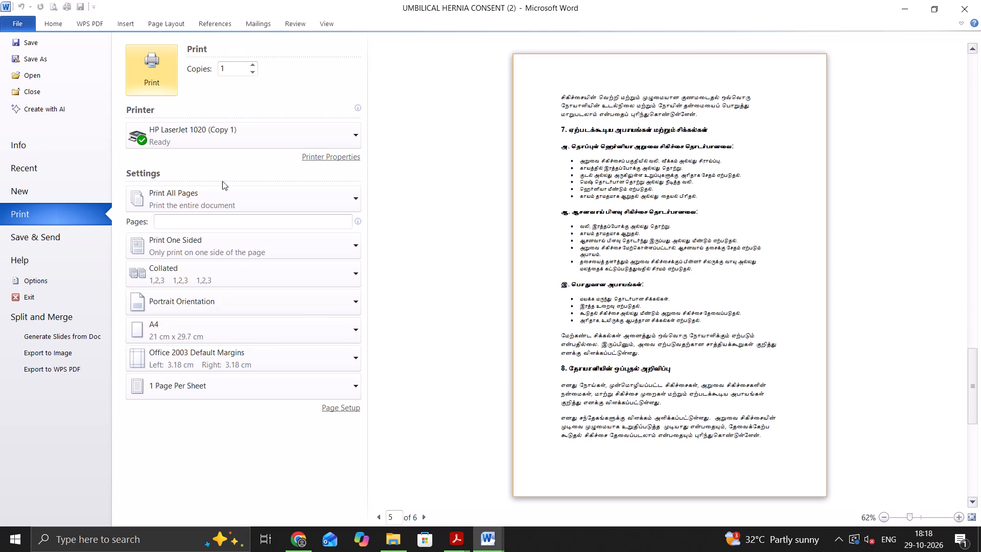
click(236, 220)
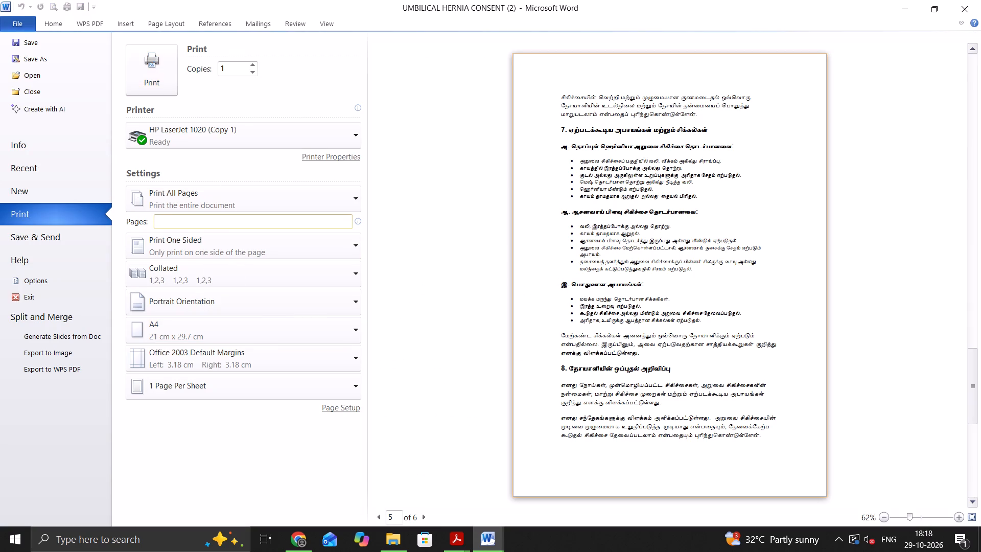
key(3)
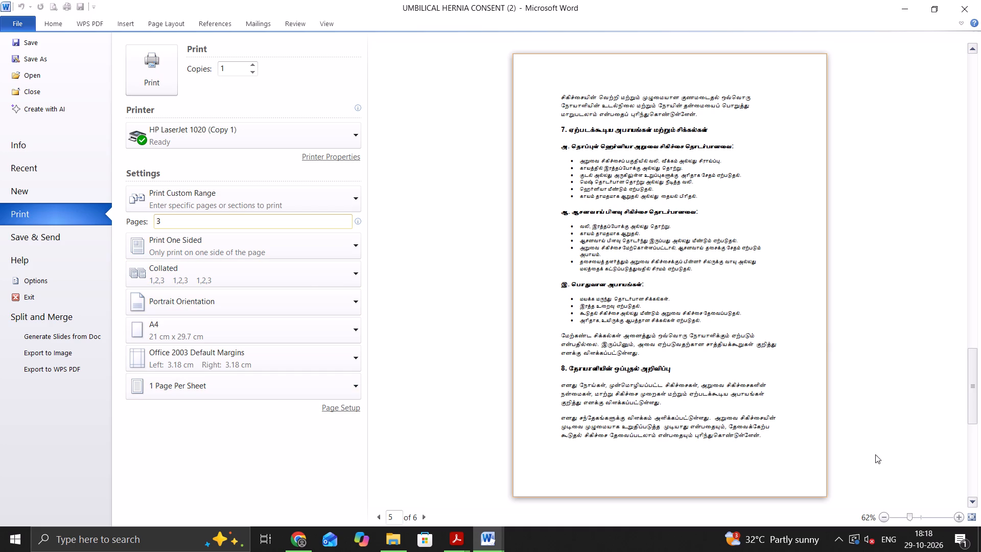
scroll(660, 347, down, 6)
scroll(660, 347, up, 8)
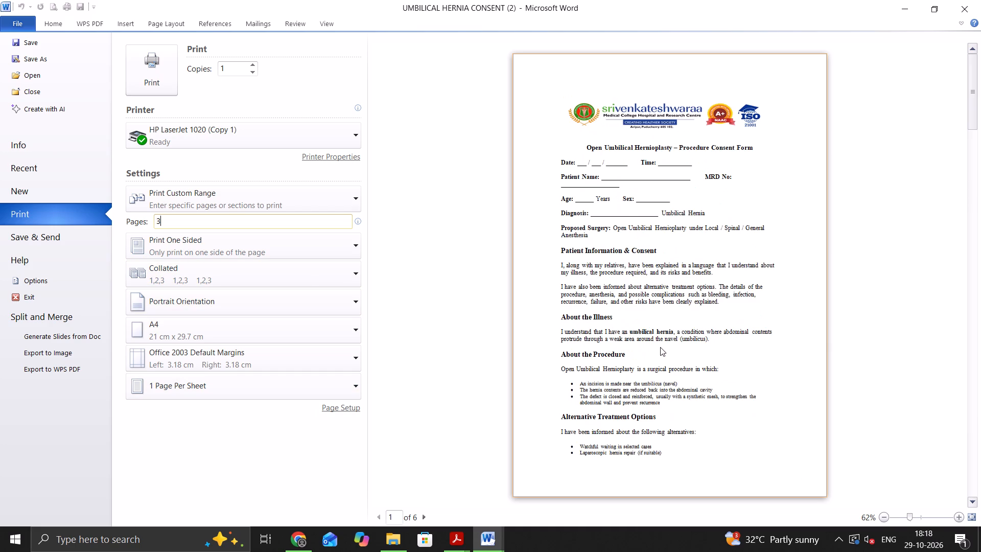
scroll(660, 347, down, 3)
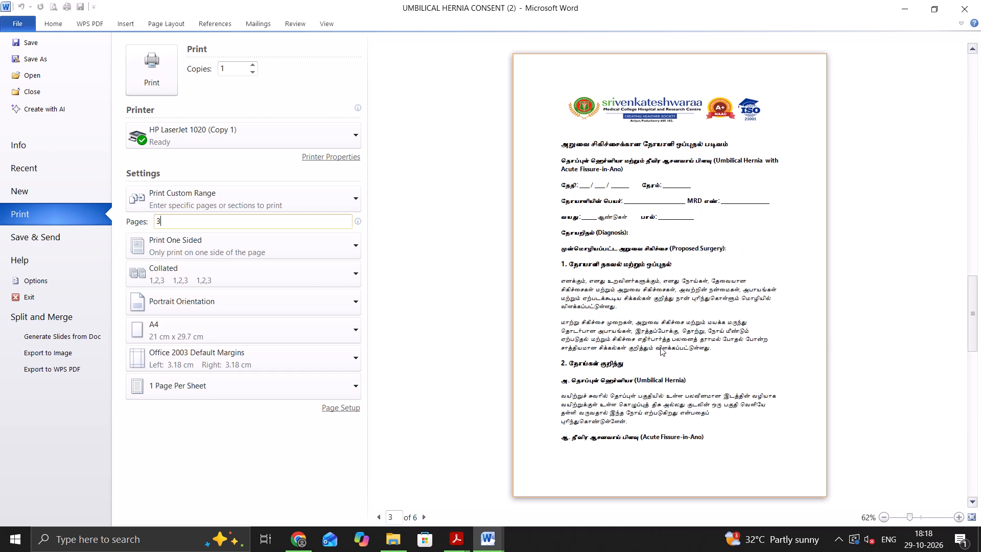
scroll(660, 347, up, 4)
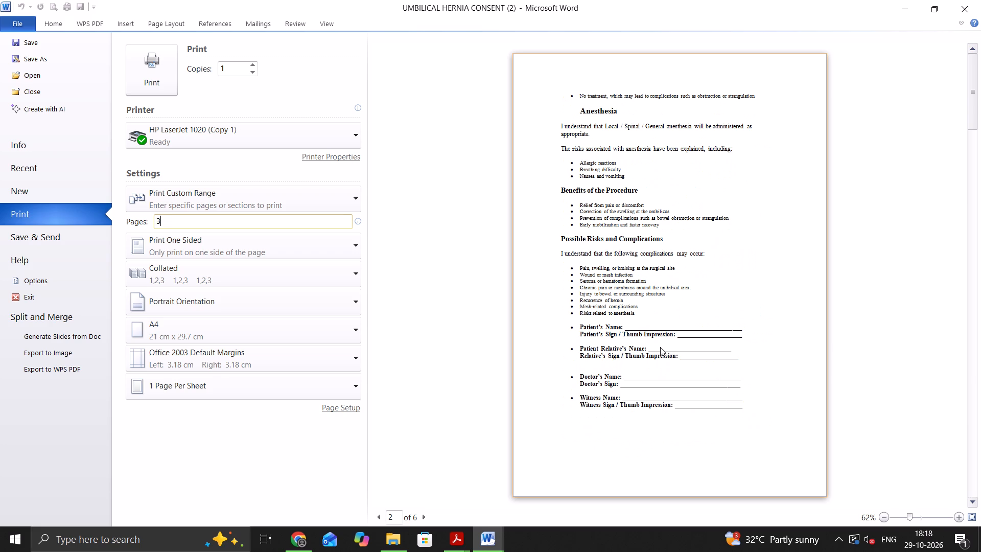
scroll(660, 347, down, 2)
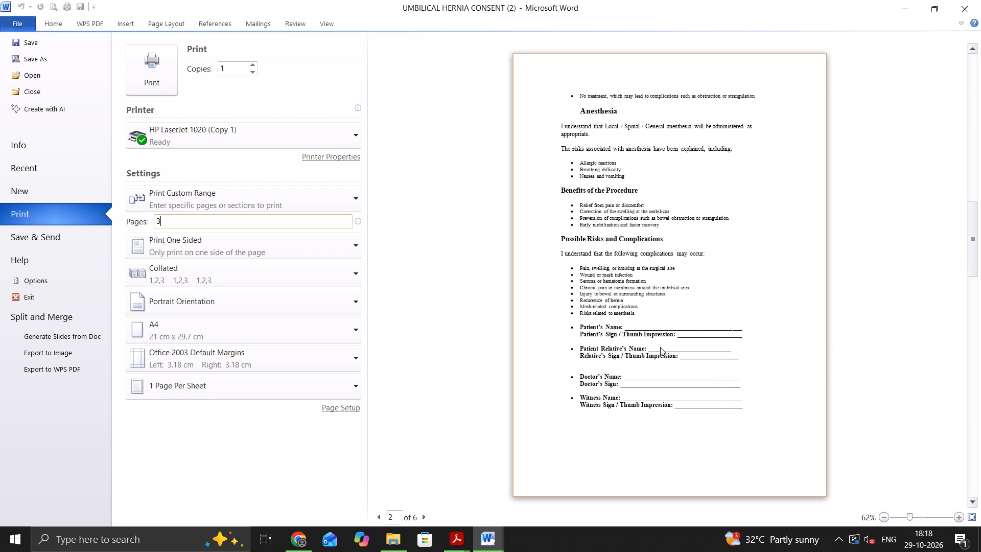
scroll(660, 347, down, 1)
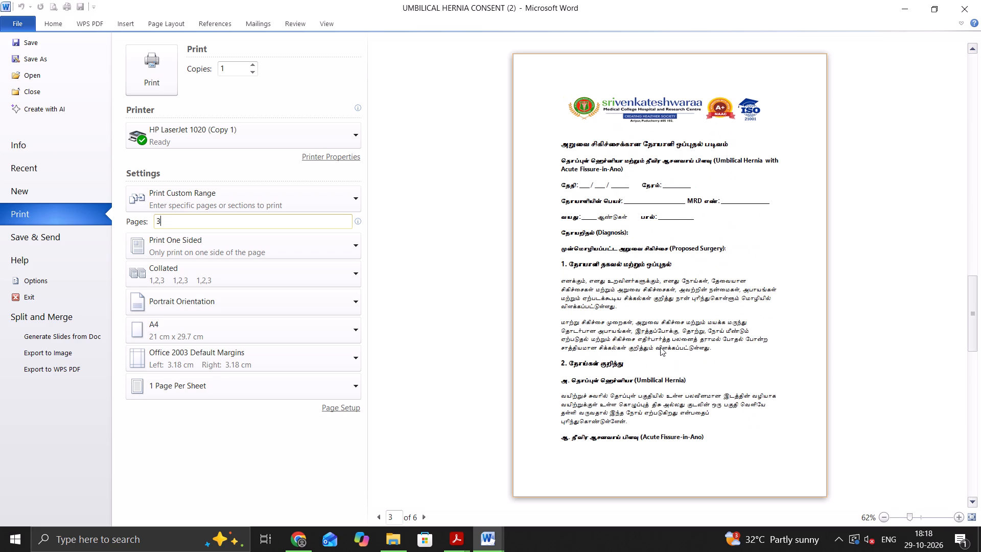
scroll(660, 347, down, 2)
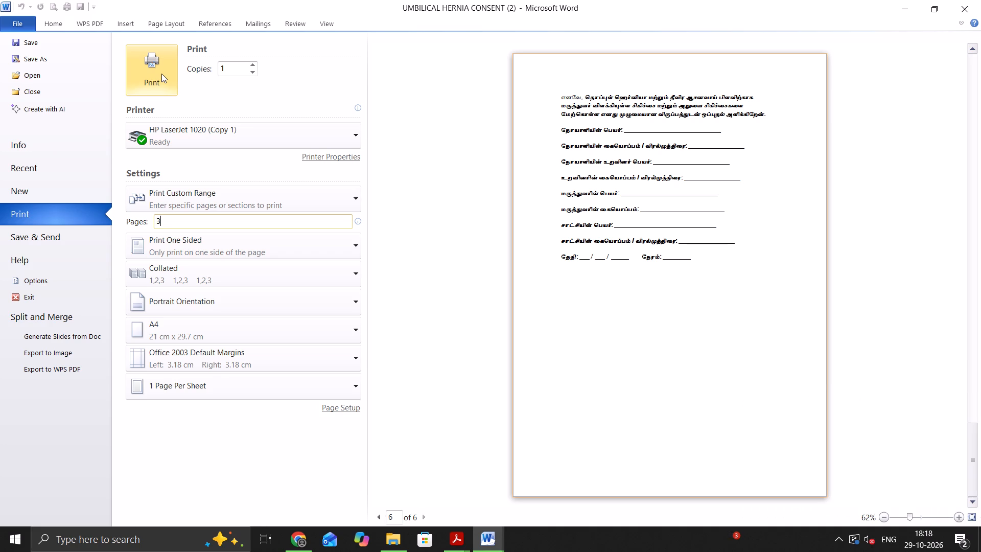
click(161, 74)
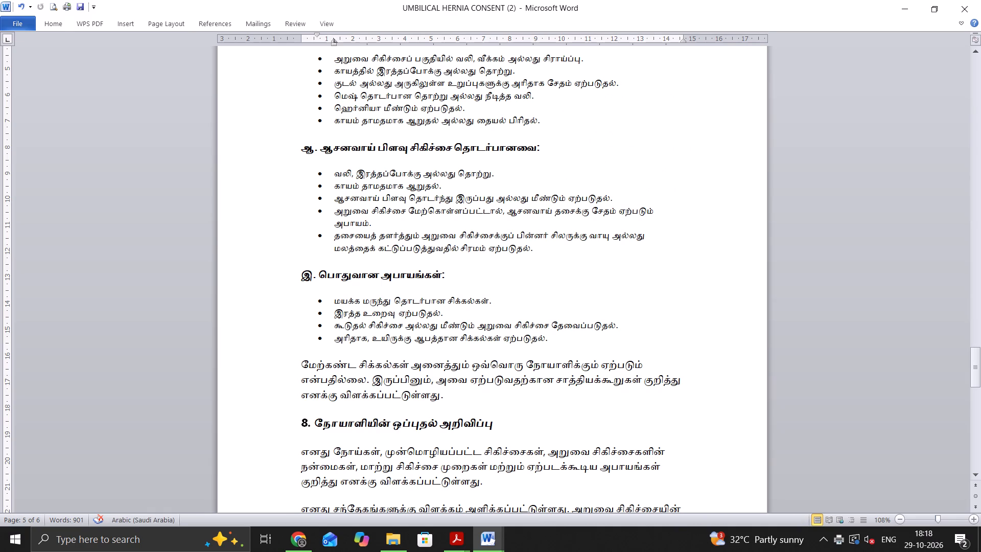
Print only page 4 of the document, the second page of the Tamil consent form.
key(ctrl+p)
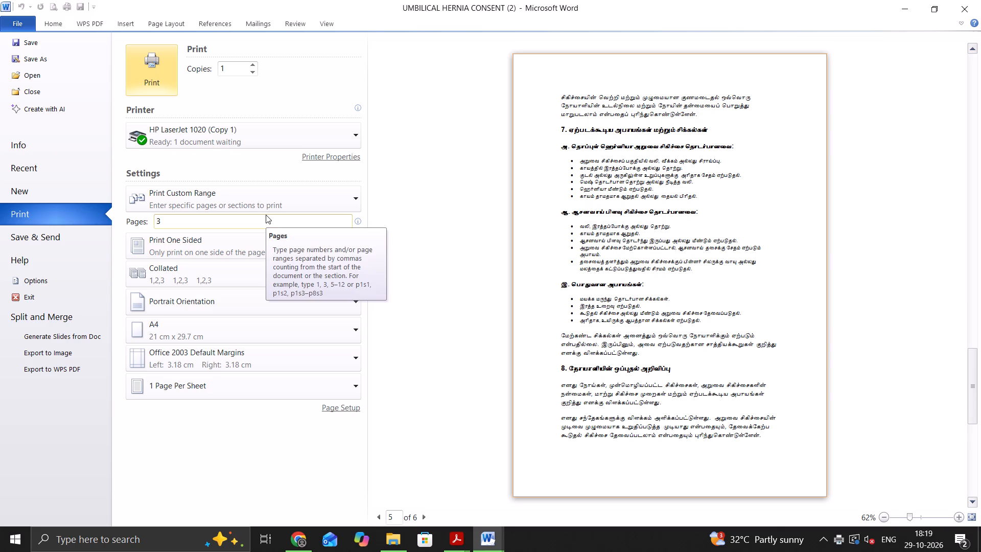
click(174, 225)
key(BackSpace)
key(4)
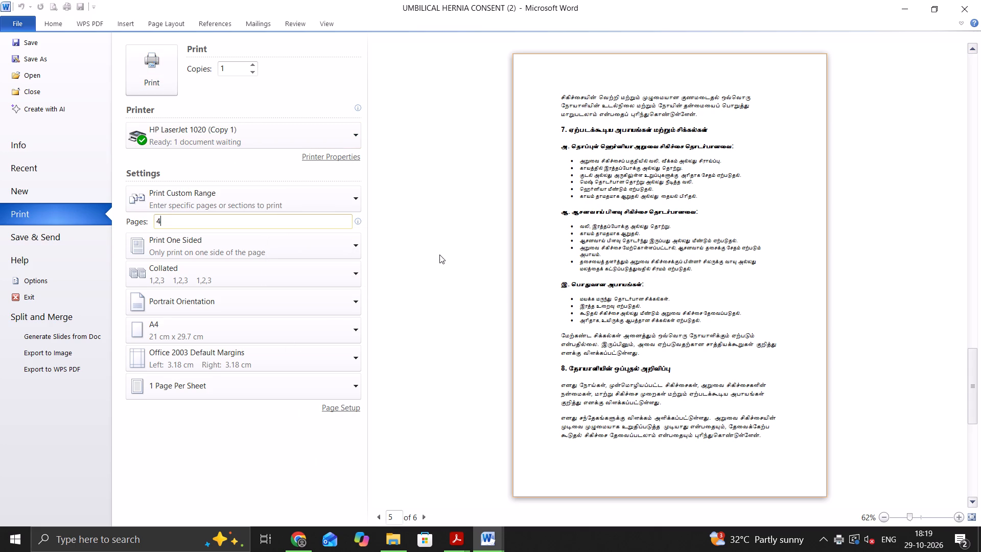
key(Return)
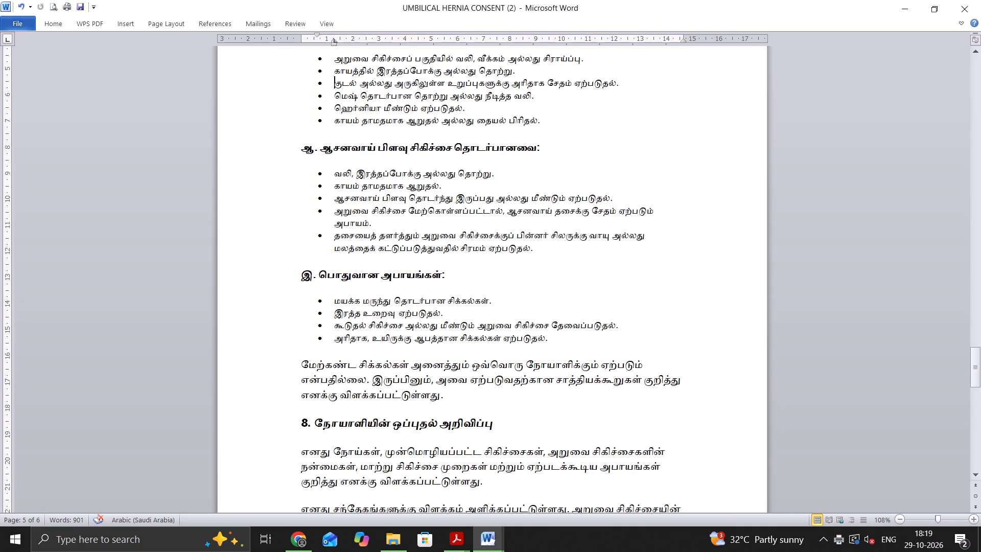
Print only page 5 of the document, the Tamil page with the section 7 risks and section 8 consent declaration.
key(ctrl+p)
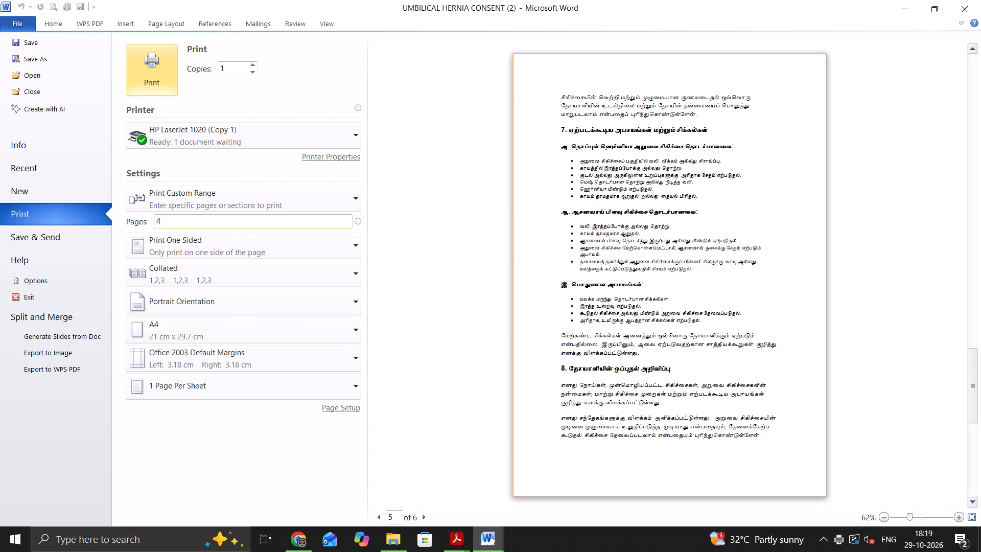
click(237, 220)
key(BackSpace)
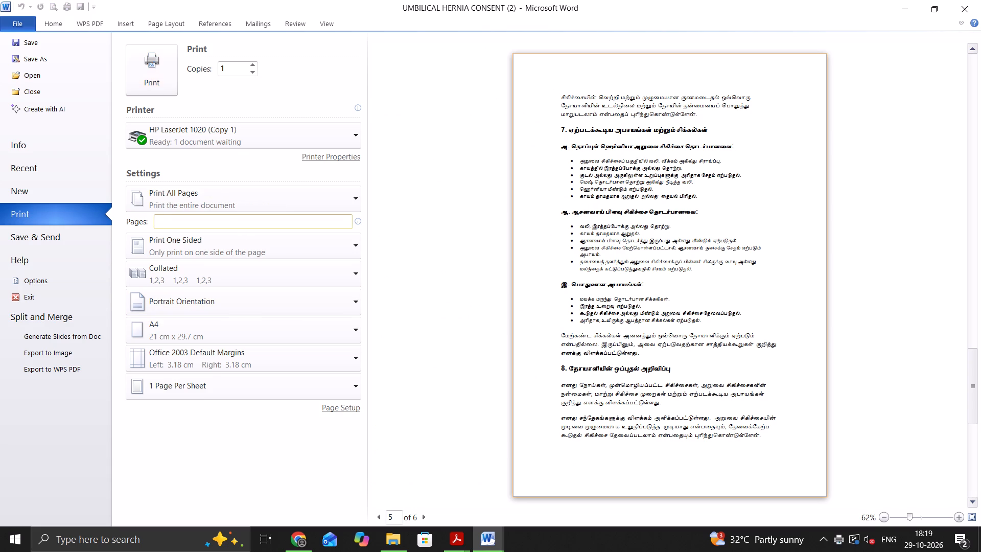
key(5)
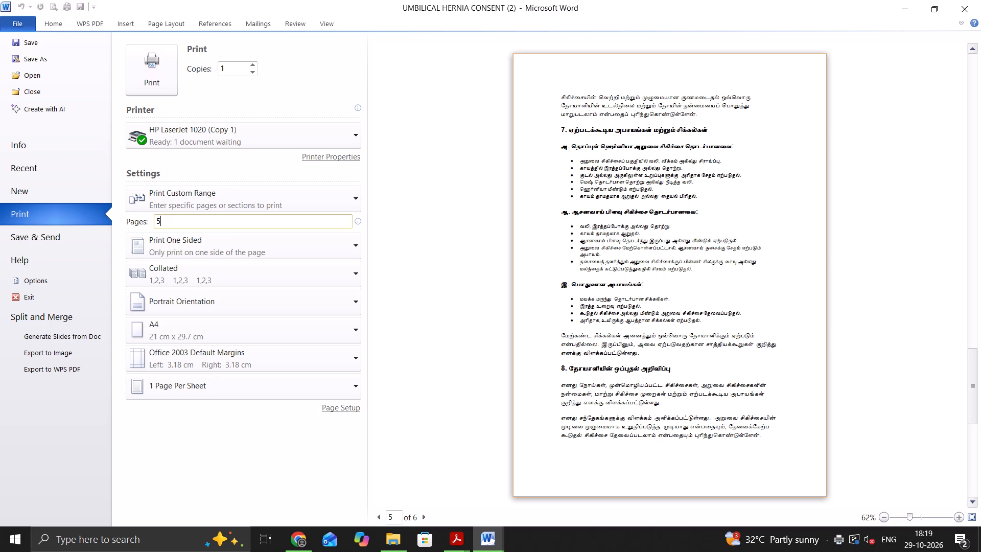
key(Return)
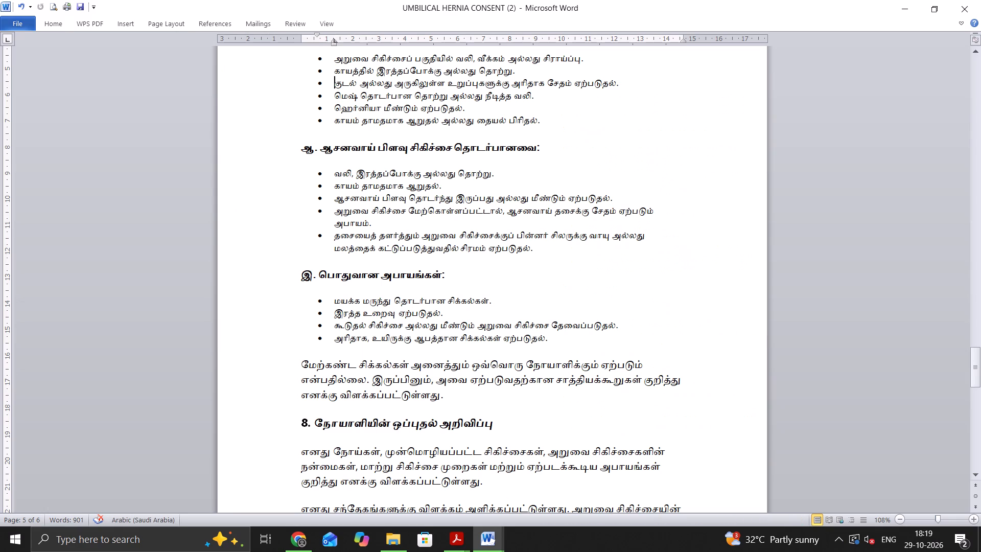
Print only page 6 of the document, the Tamil page with the signature lines.
key(ctrl+p)
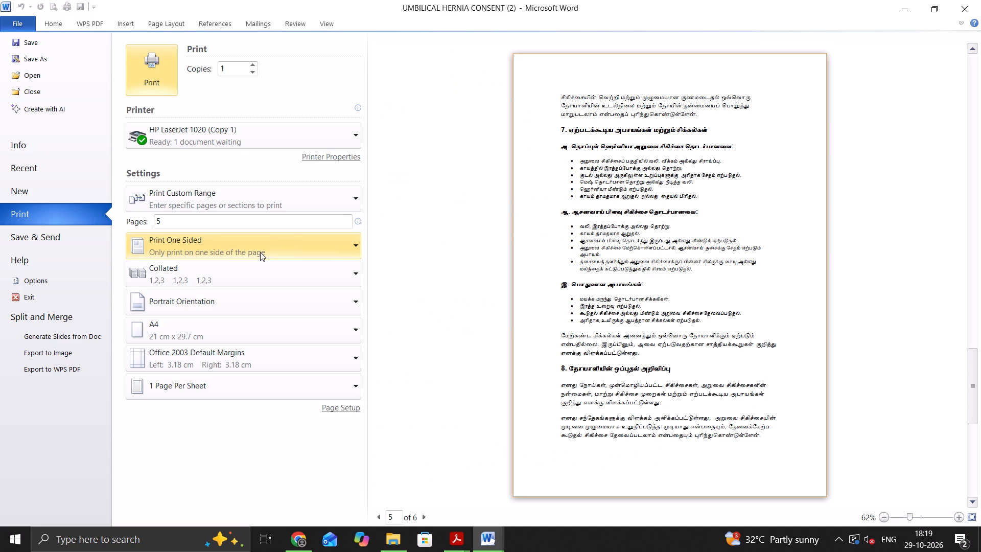
click(222, 220)
key(BackSpace)
key(6)
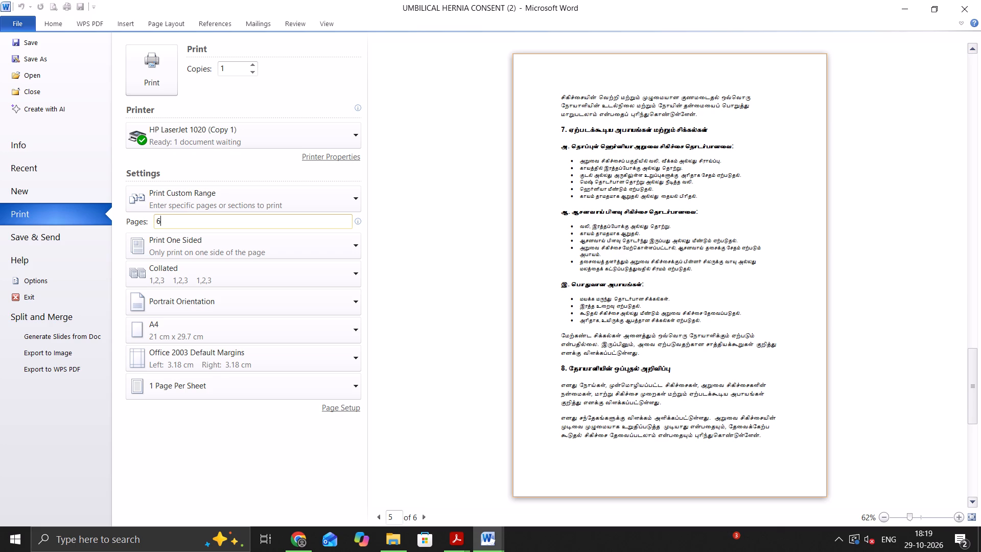
key(Return)
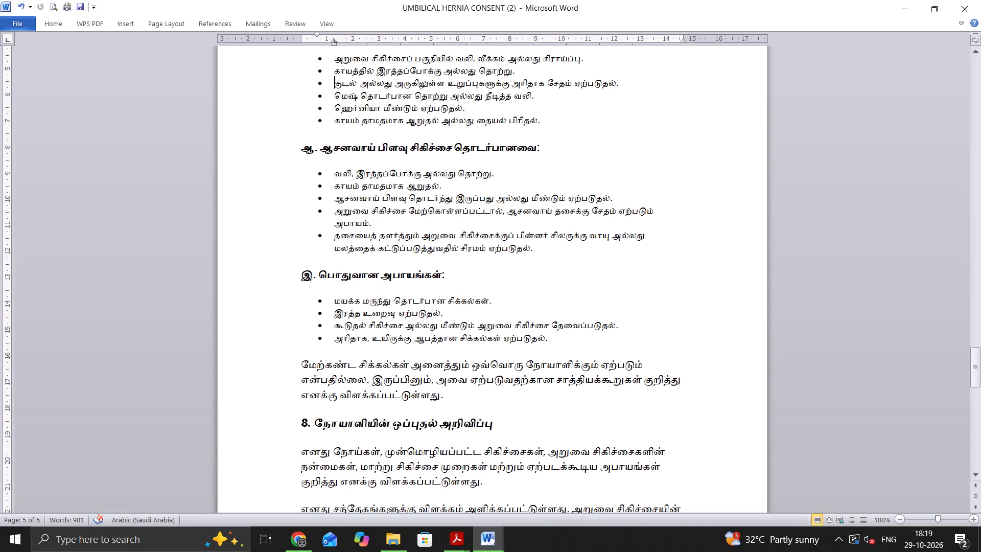
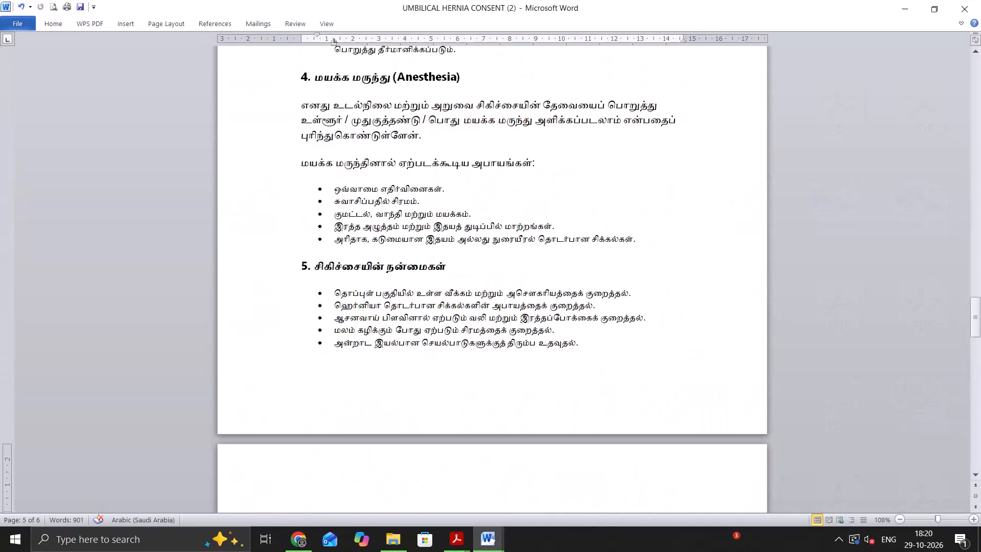
Replace the whole Tamil umbilical hernia consent text below the hospital logo with the copied Tamil phimosis circumcision consent text.
scroll(373, 286, up, 20)
scroll(373, 286, up, 14)
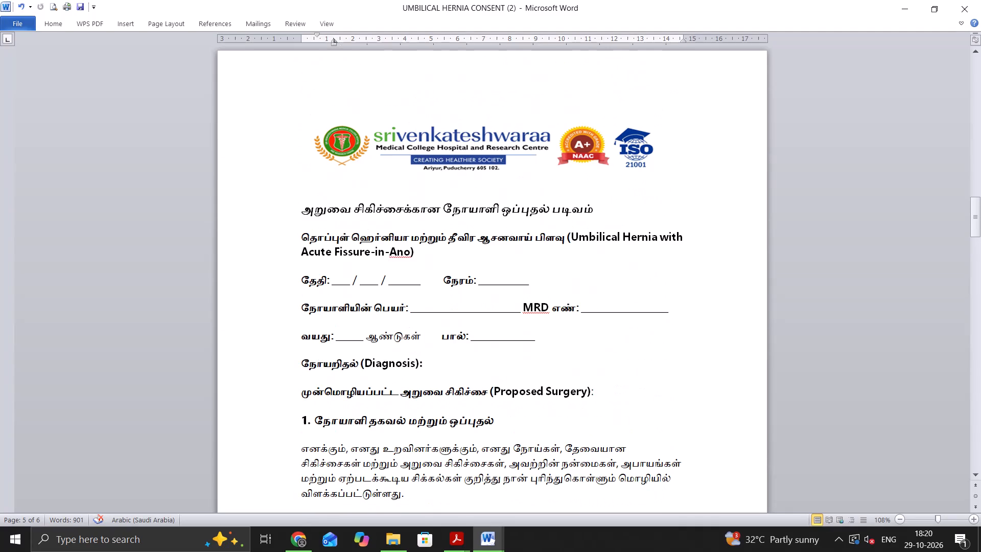
scroll(358, 167, up, 1)
drag(297, 212, 391, 430)
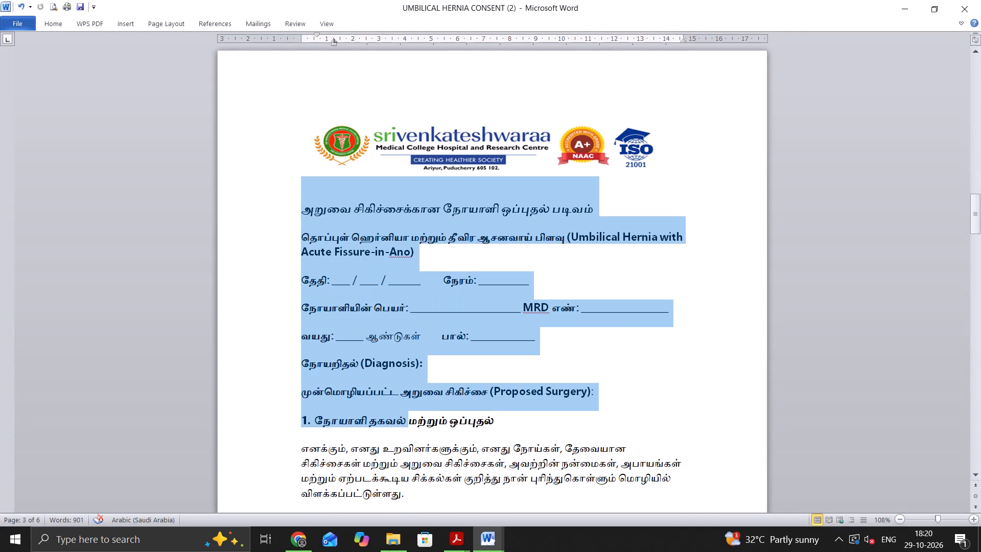
drag(391, 430, 448, 551)
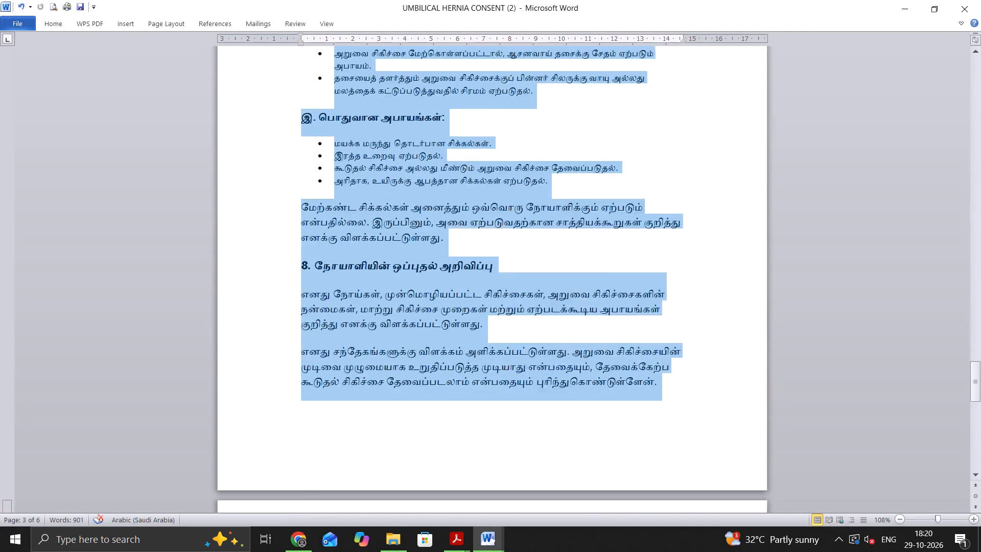
drag(448, 551, 534, 173)
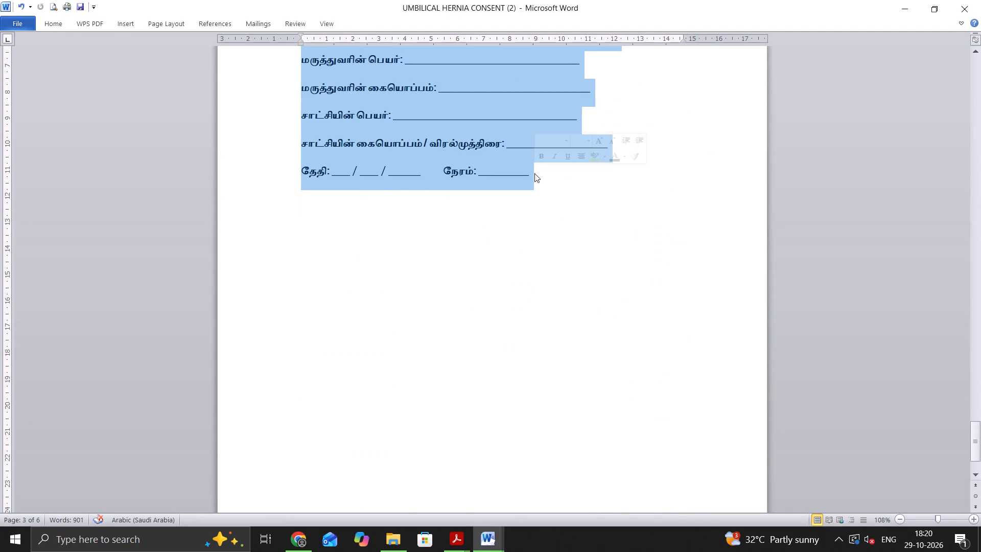
key(ctrl+v)
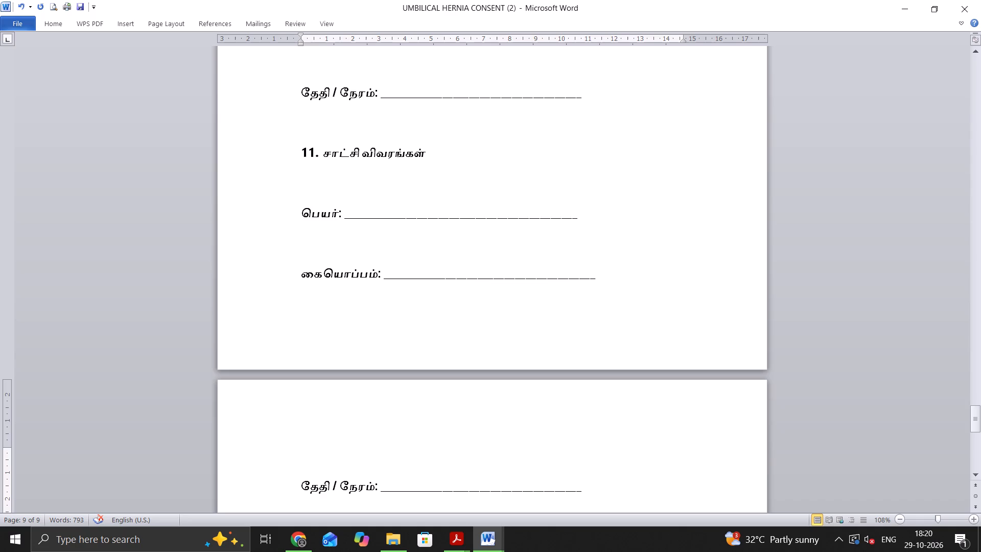
Delete the Tamil hospital name lines and the Tamil consent-form title line between the logo and the phimosis heading.
scroll(353, 284, up, 20)
scroll(353, 284, up, 18)
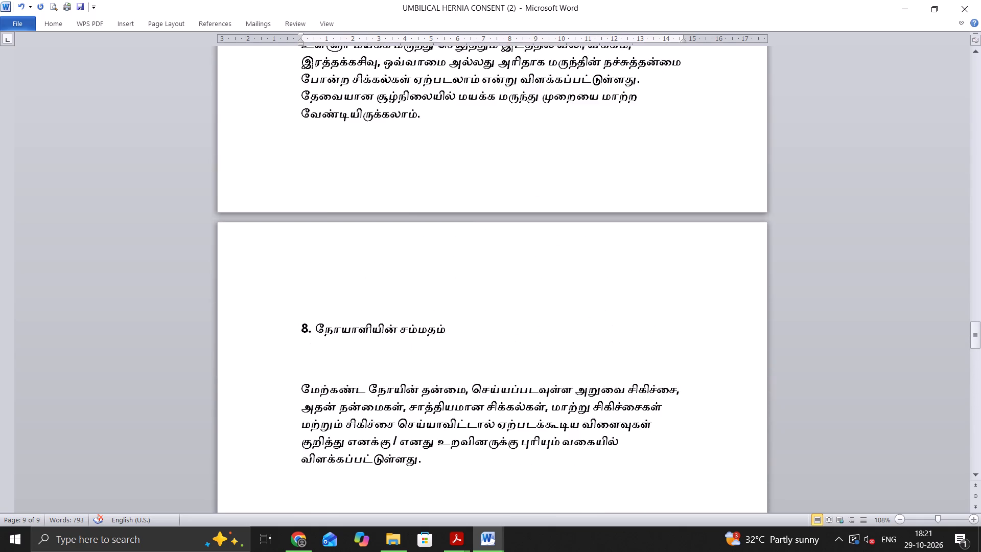
scroll(368, 265, up, 20)
scroll(368, 265, up, 20)
scroll(368, 265, up, 4)
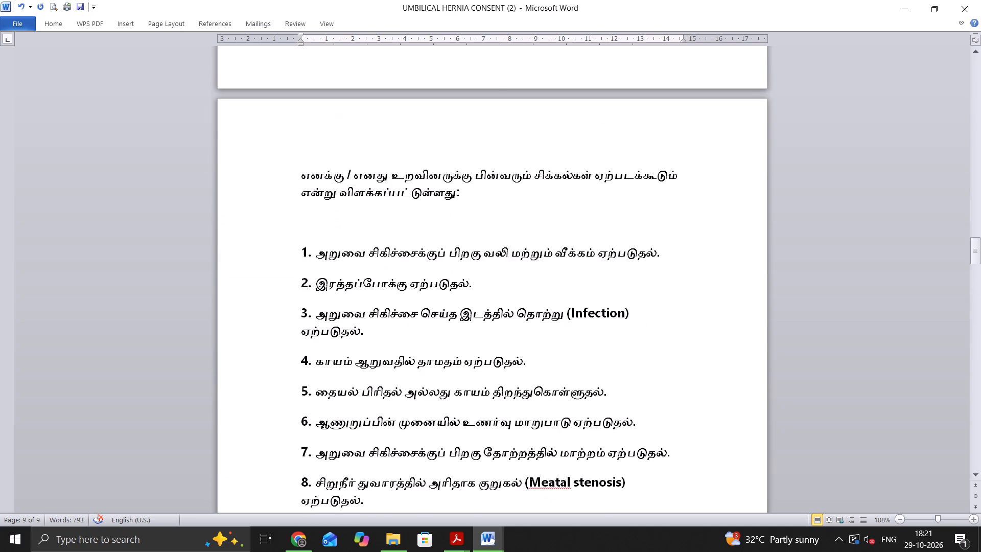
scroll(365, 220, up, 20)
scroll(365, 220, up, 20)
scroll(365, 220, up, 4)
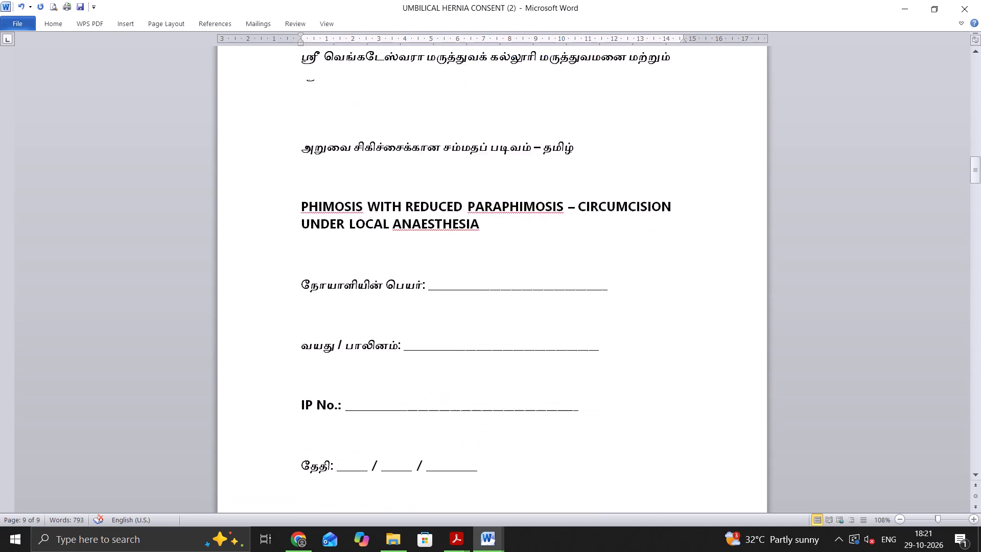
scroll(361, 189, up, 3)
drag(294, 151, 301, 174)
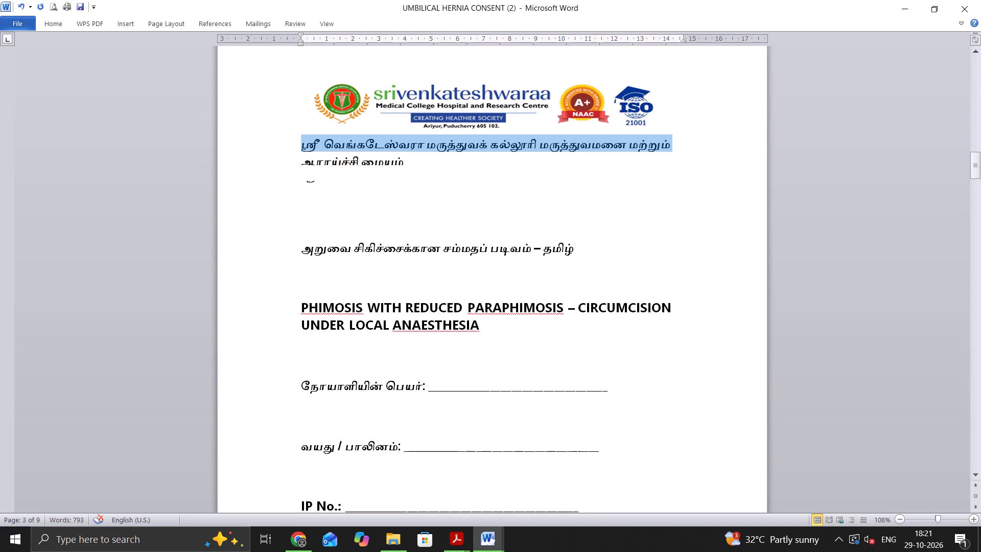
drag(301, 174, 325, 190)
key(BackSpace)
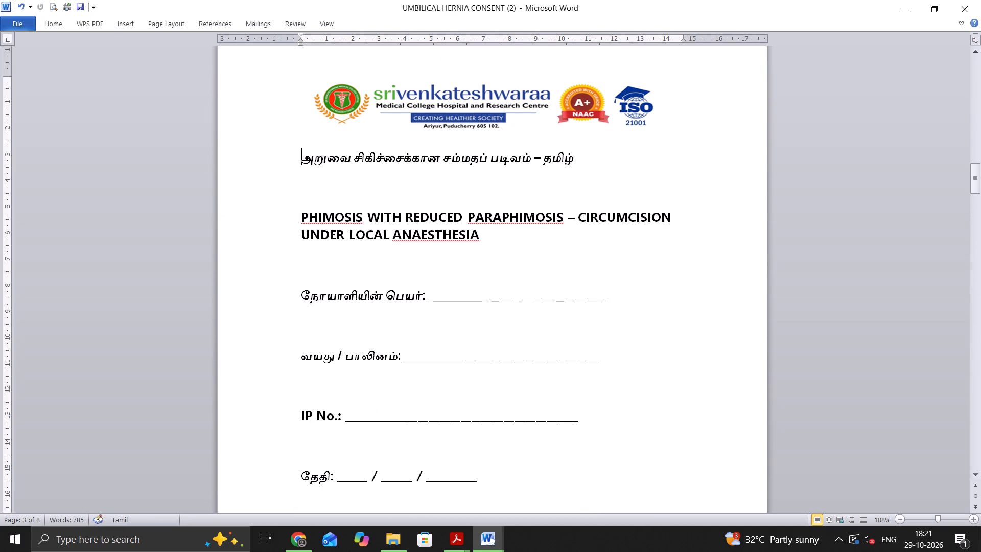
drag(574, 157, 547, 160)
drag(547, 160, 328, 168)
key(BackSpace)
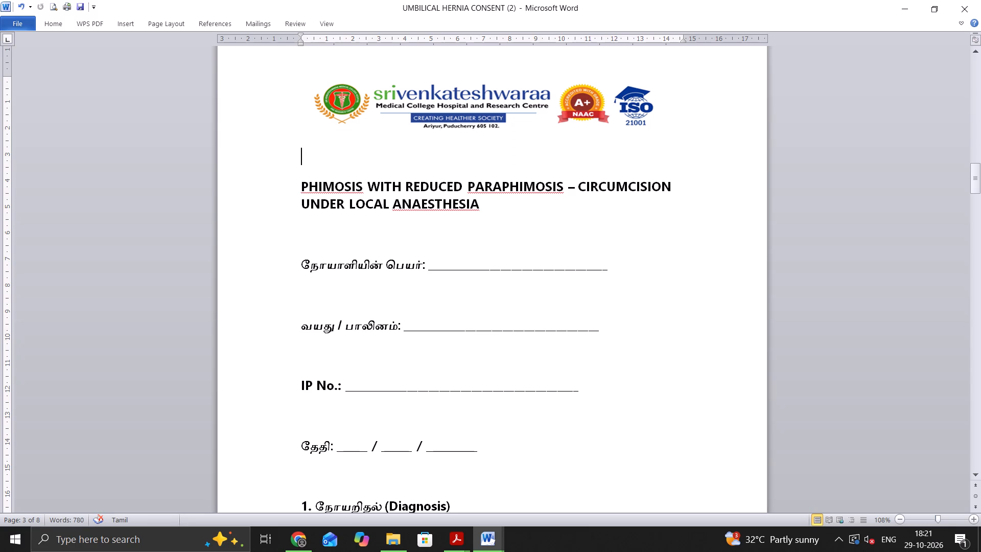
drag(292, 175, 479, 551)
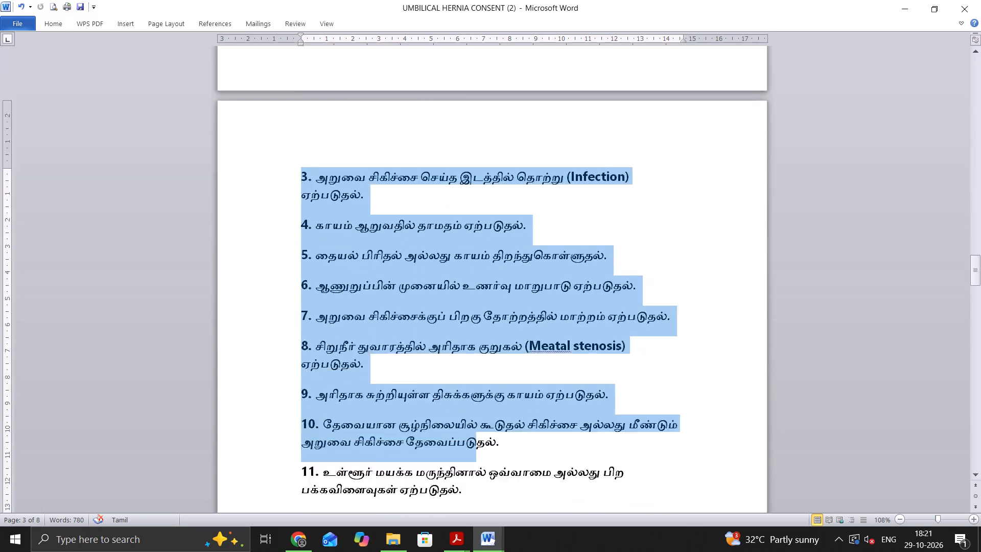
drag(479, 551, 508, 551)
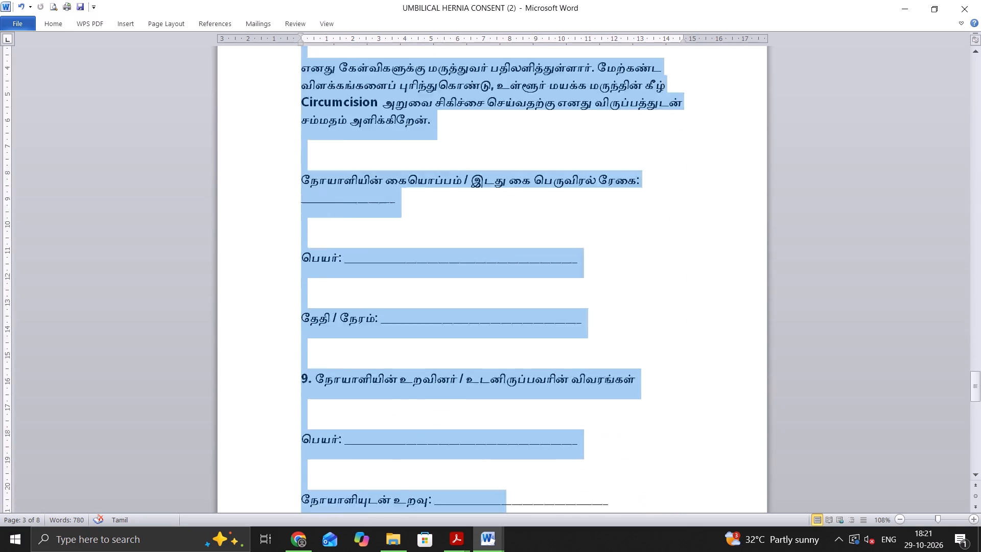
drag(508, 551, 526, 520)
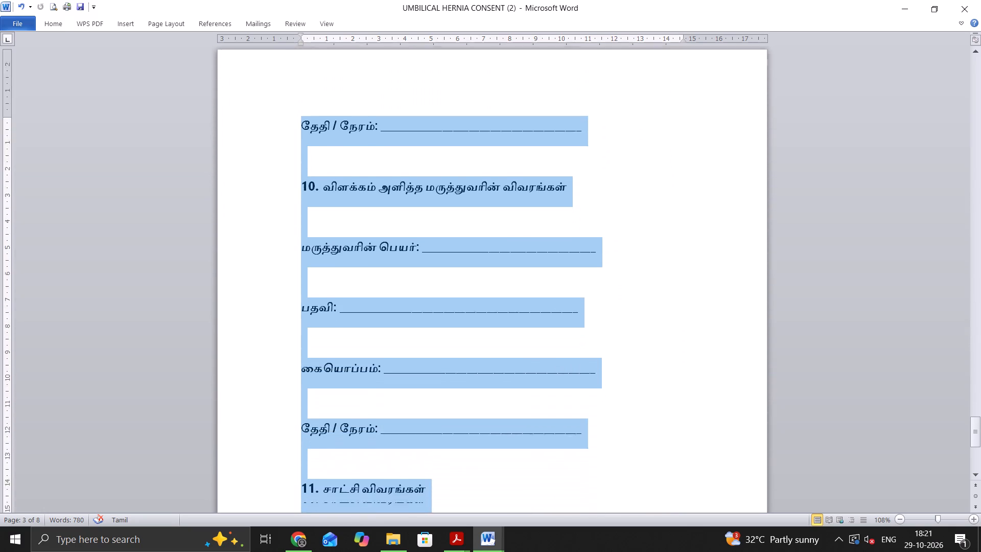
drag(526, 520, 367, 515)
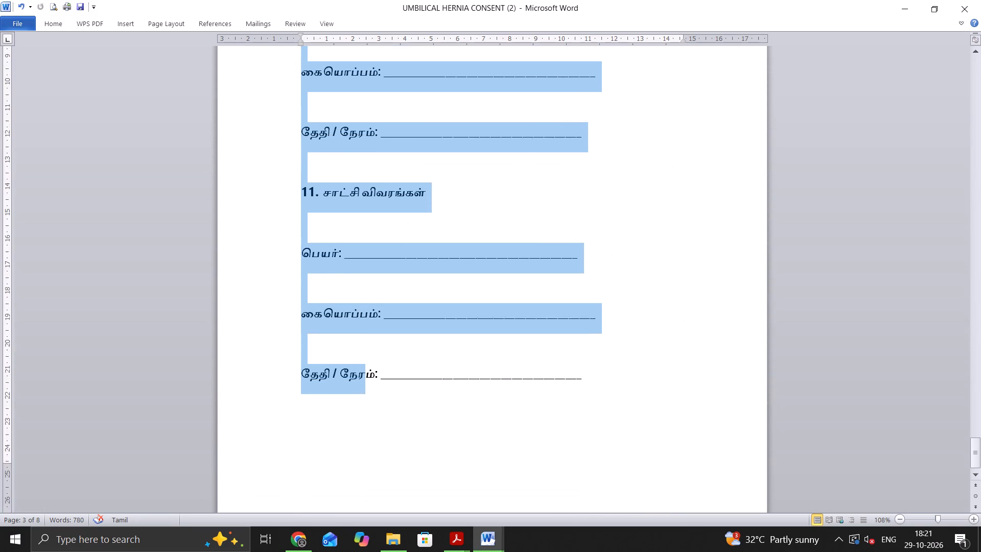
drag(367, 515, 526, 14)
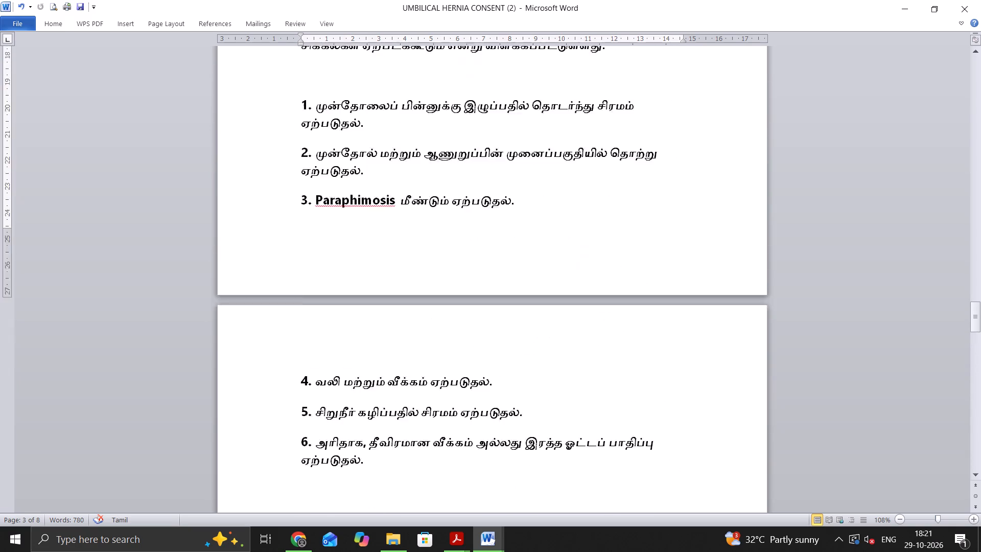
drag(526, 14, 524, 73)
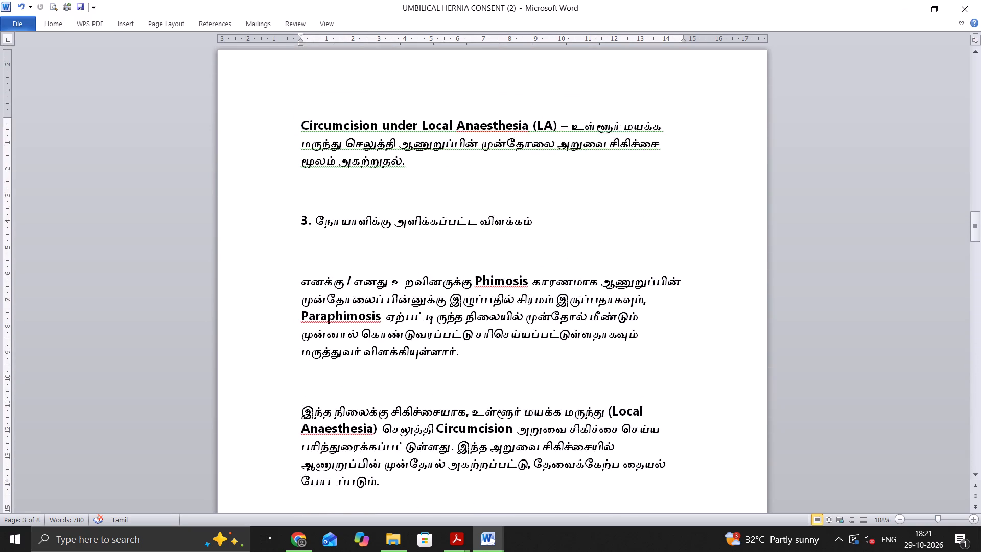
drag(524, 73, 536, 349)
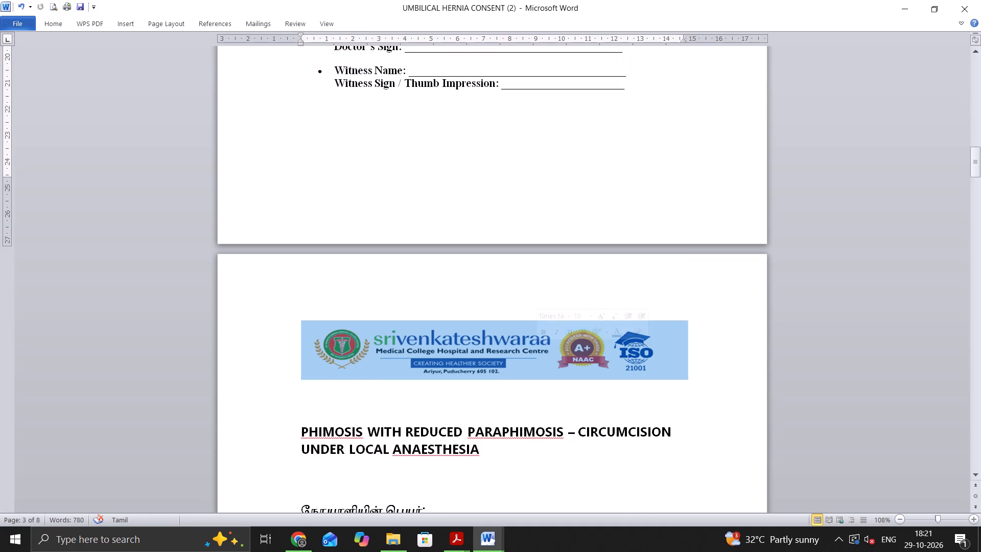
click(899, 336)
Select the Tamil consent from the PHIMOSIS heading through the final date/time line and review its paragraph spacing options without entering values.
scroll(341, 354, down, 5)
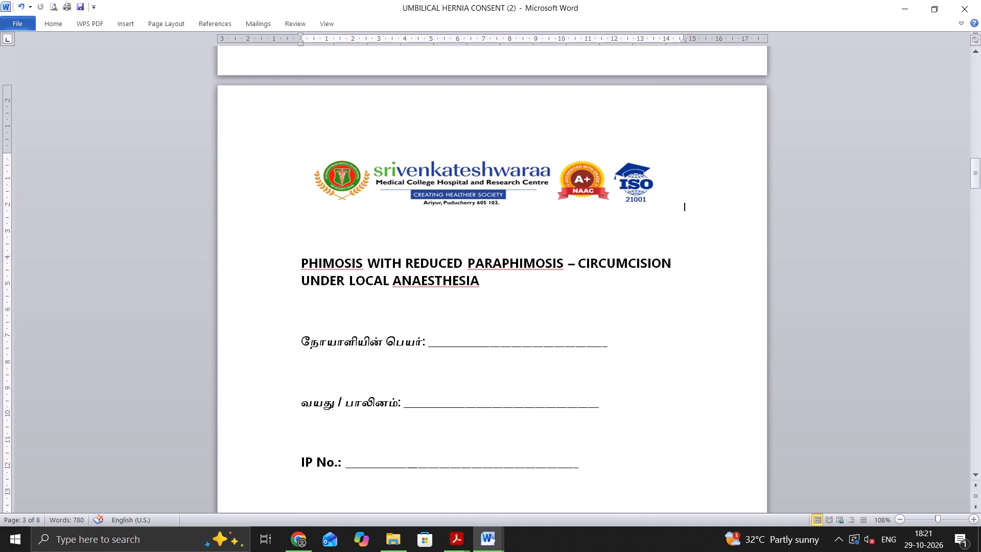
drag(296, 259, 433, 551)
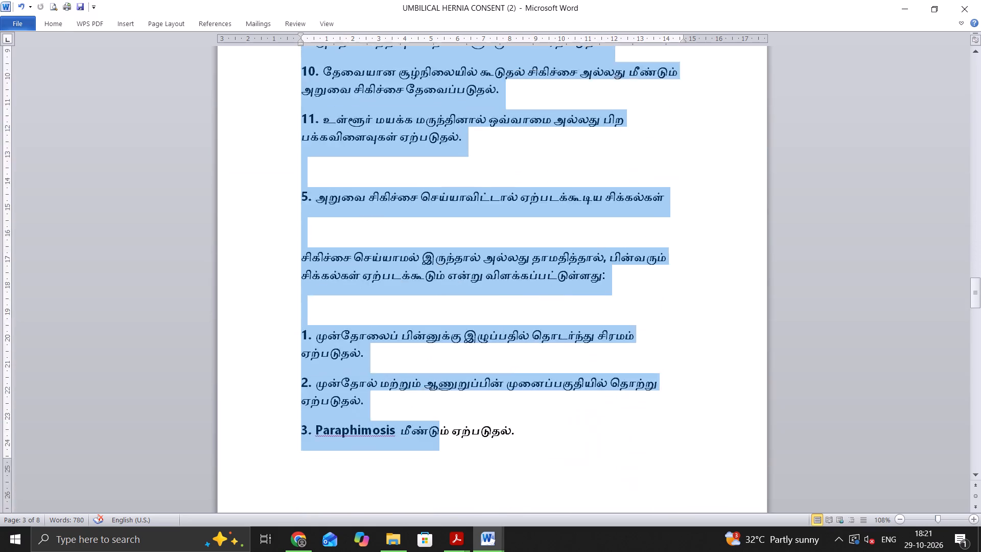
drag(433, 551, 462, 495)
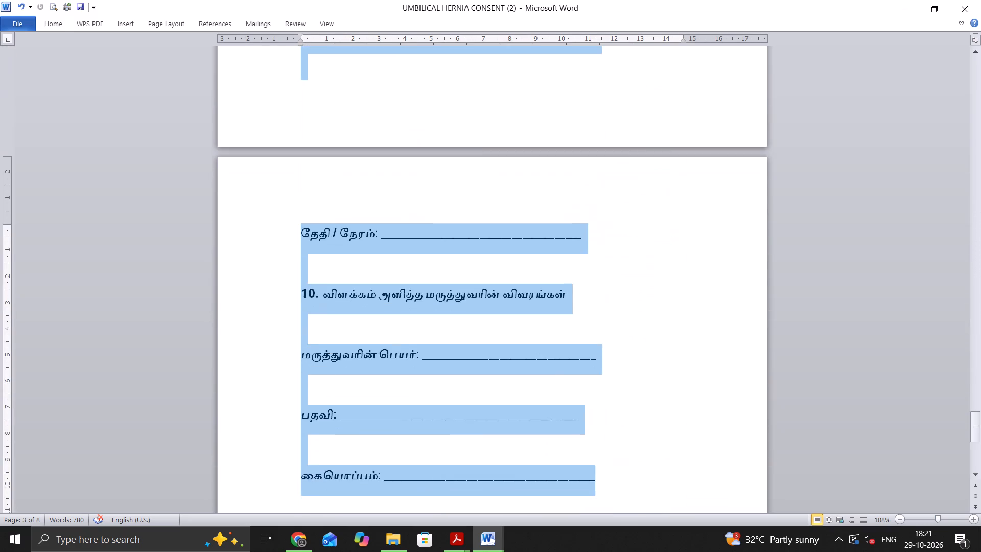
drag(462, 495, 590, 413)
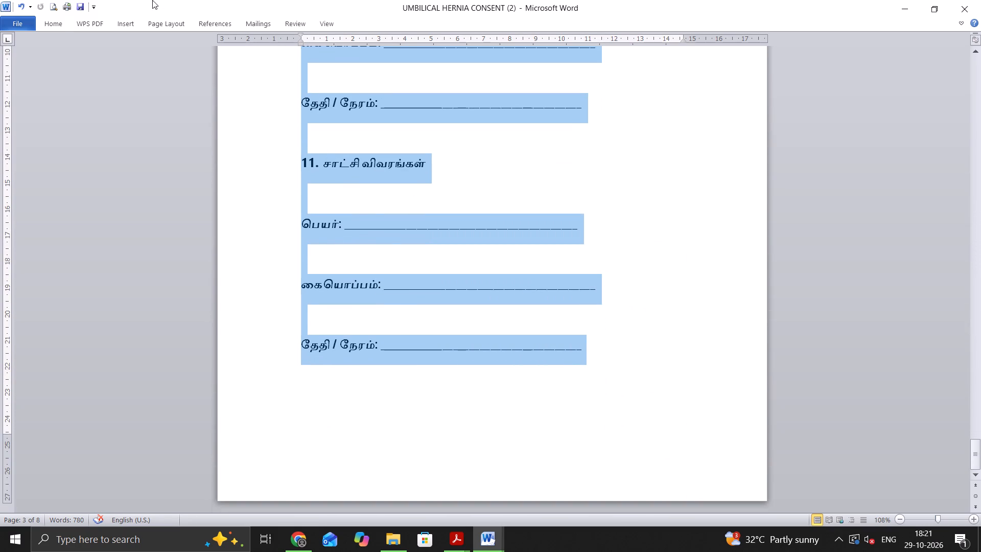
click(63, 29)
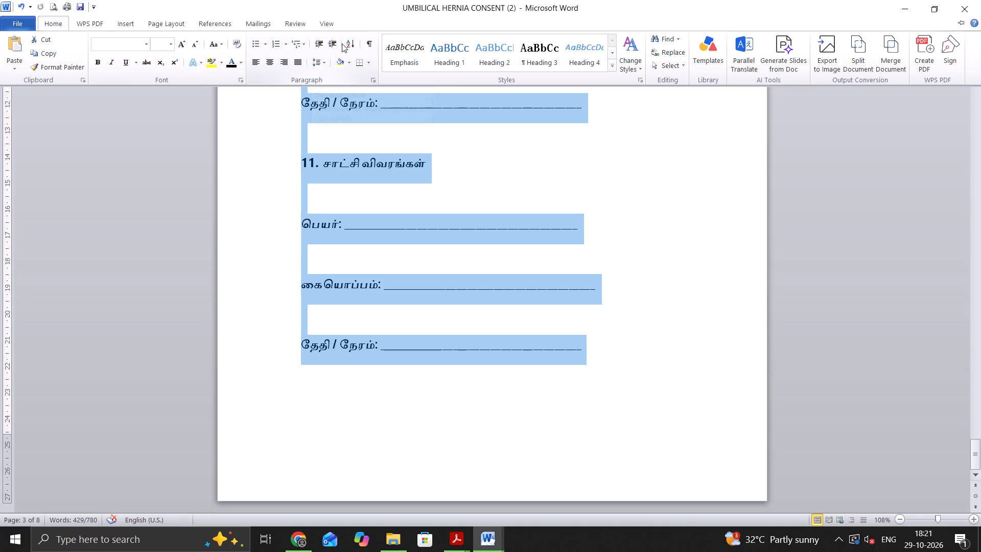
click(324, 62)
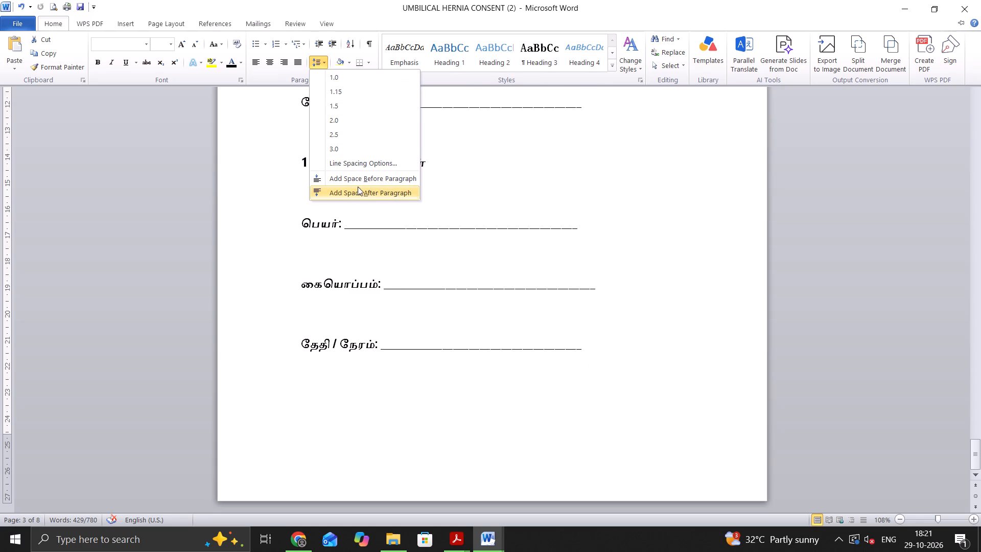
click(364, 166)
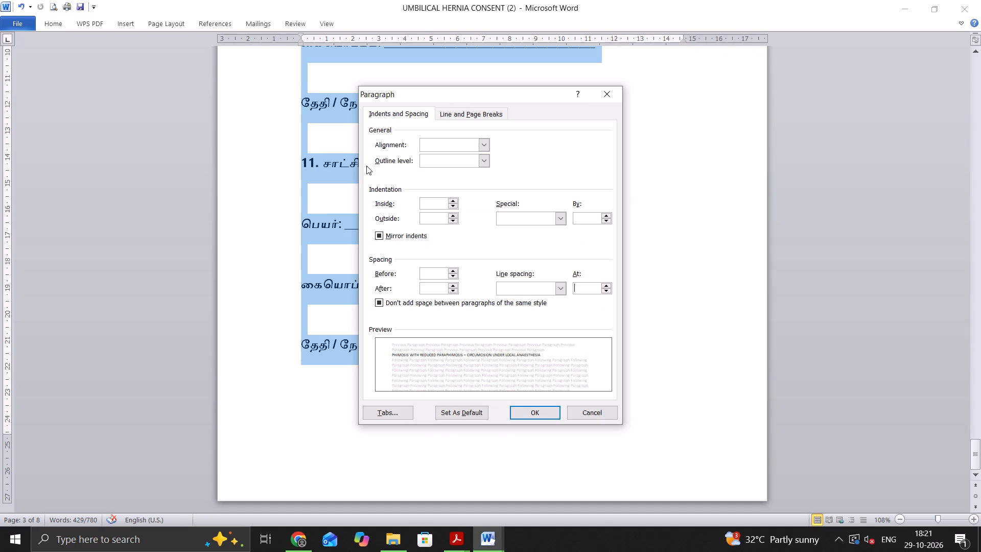
click(548, 410)
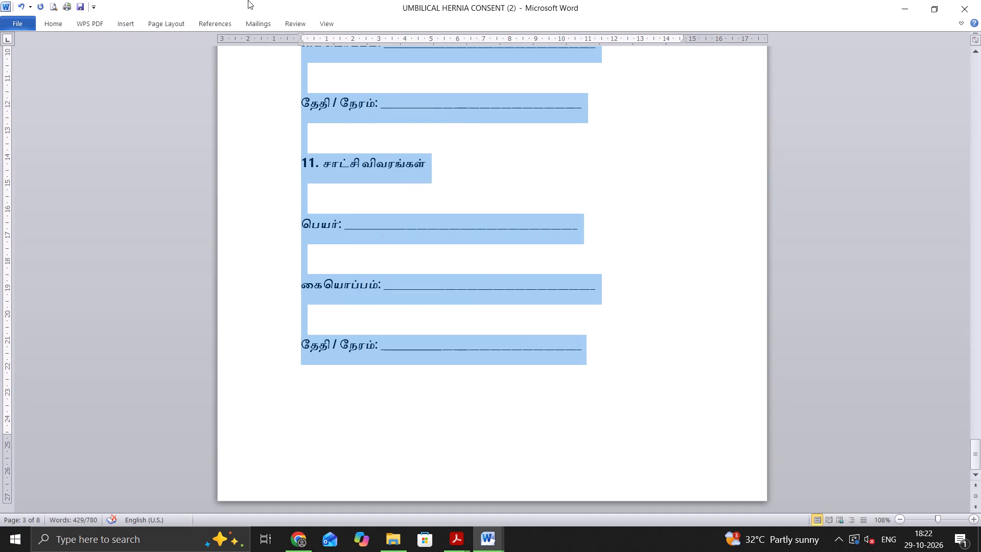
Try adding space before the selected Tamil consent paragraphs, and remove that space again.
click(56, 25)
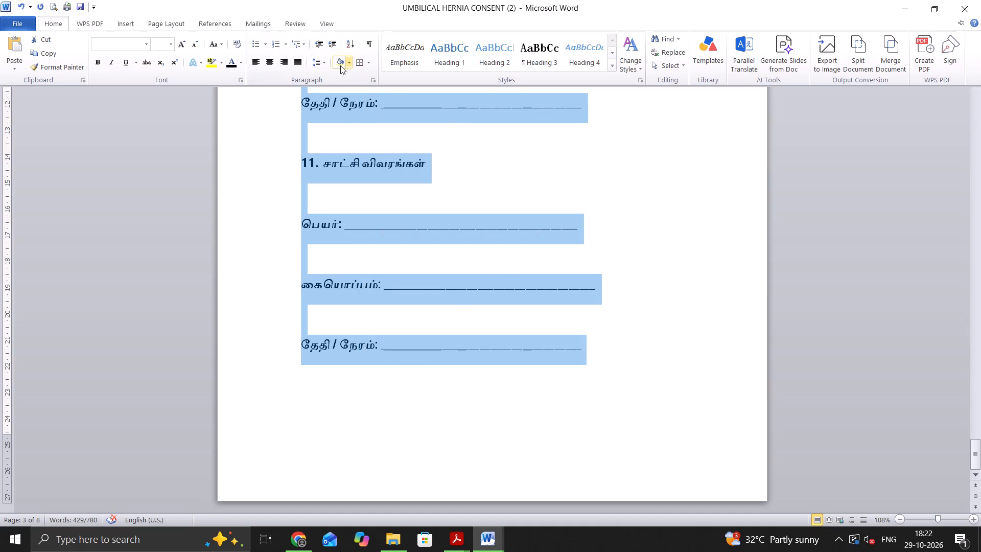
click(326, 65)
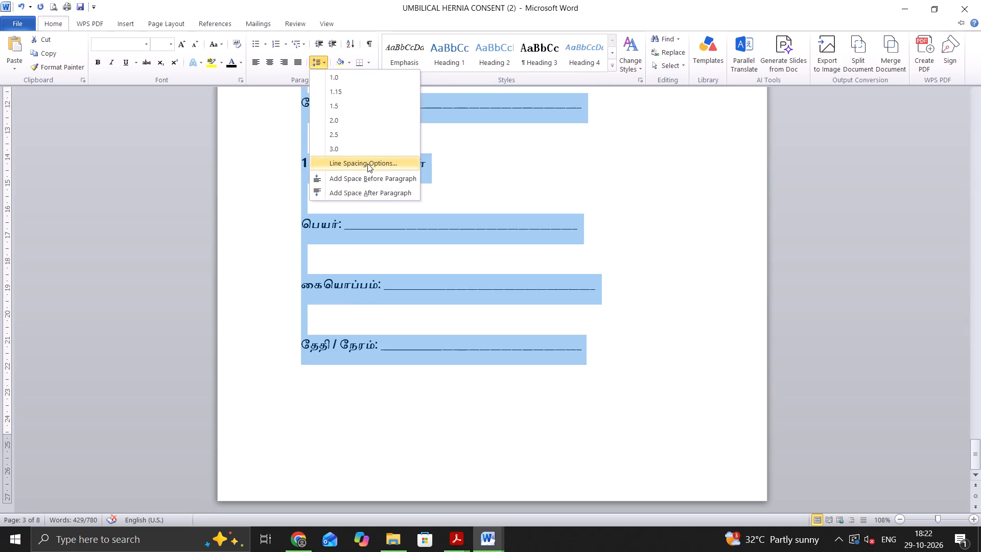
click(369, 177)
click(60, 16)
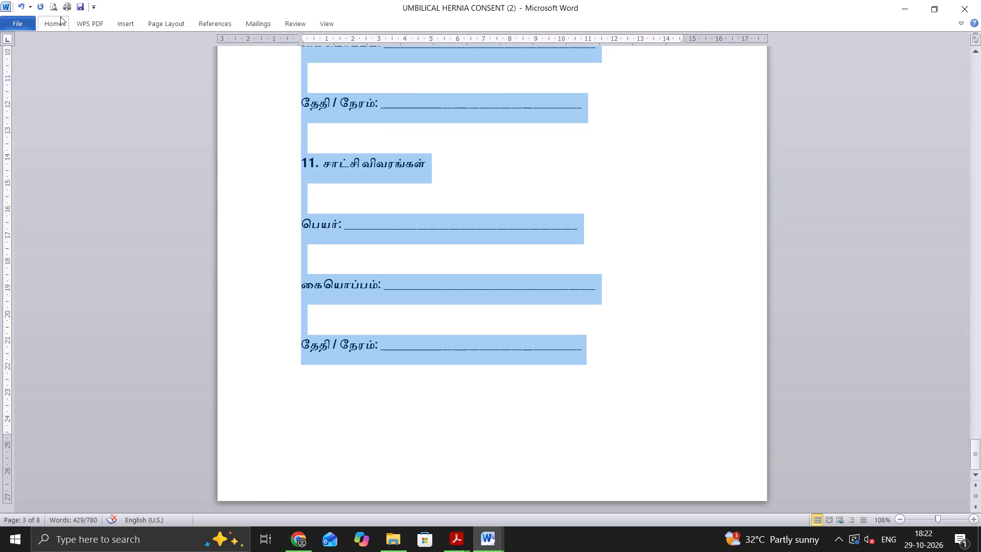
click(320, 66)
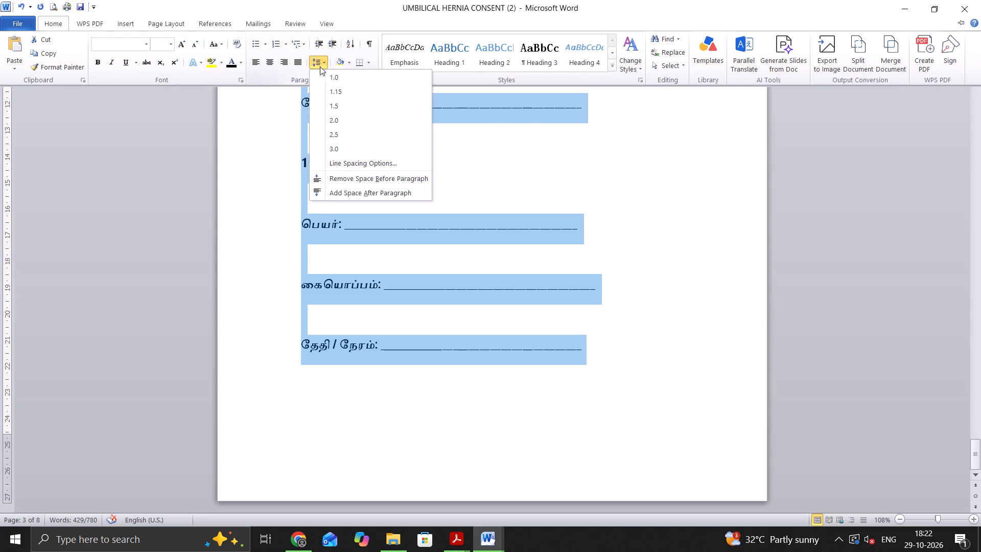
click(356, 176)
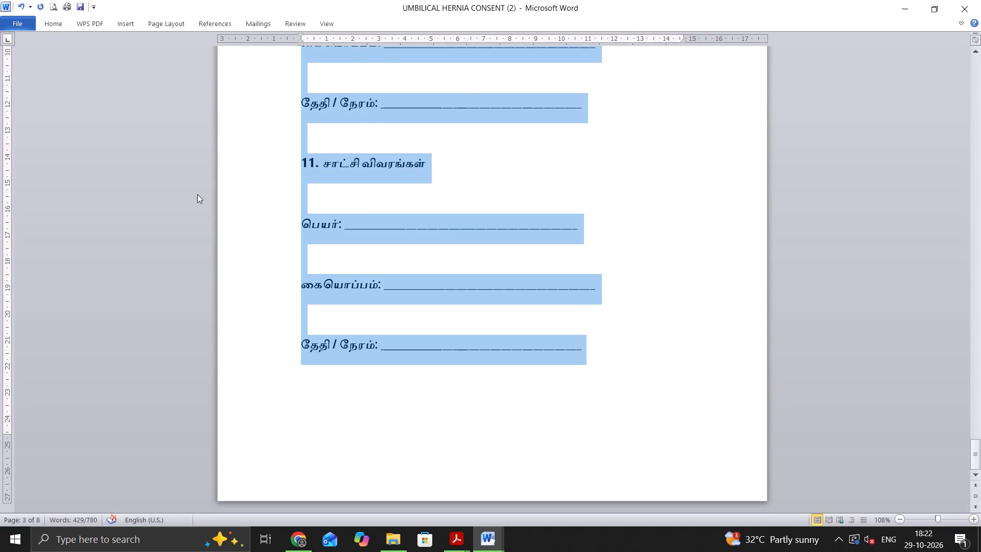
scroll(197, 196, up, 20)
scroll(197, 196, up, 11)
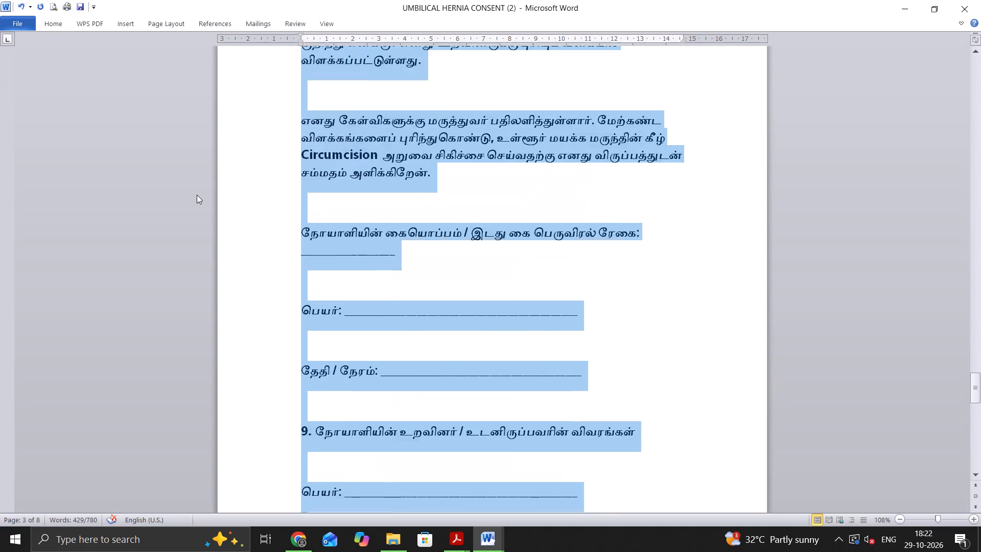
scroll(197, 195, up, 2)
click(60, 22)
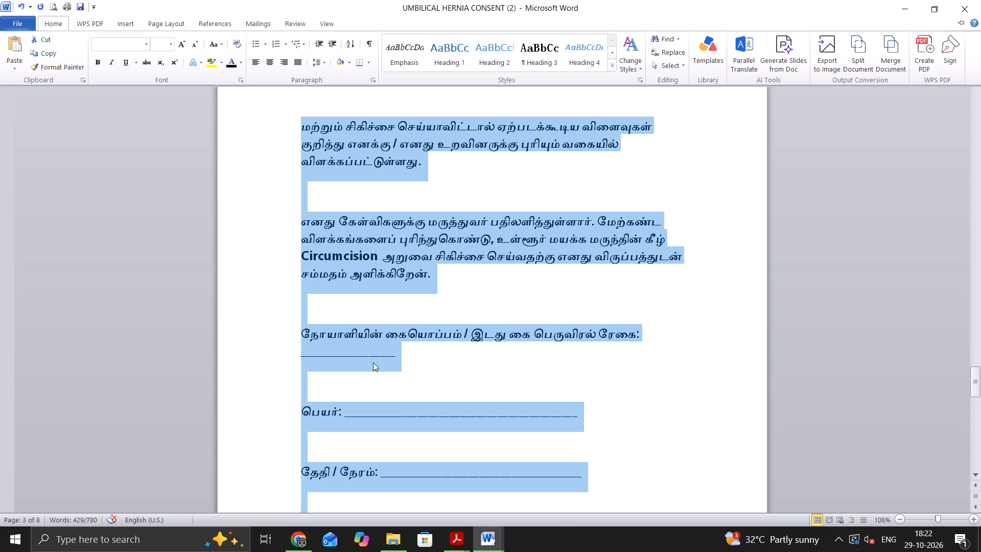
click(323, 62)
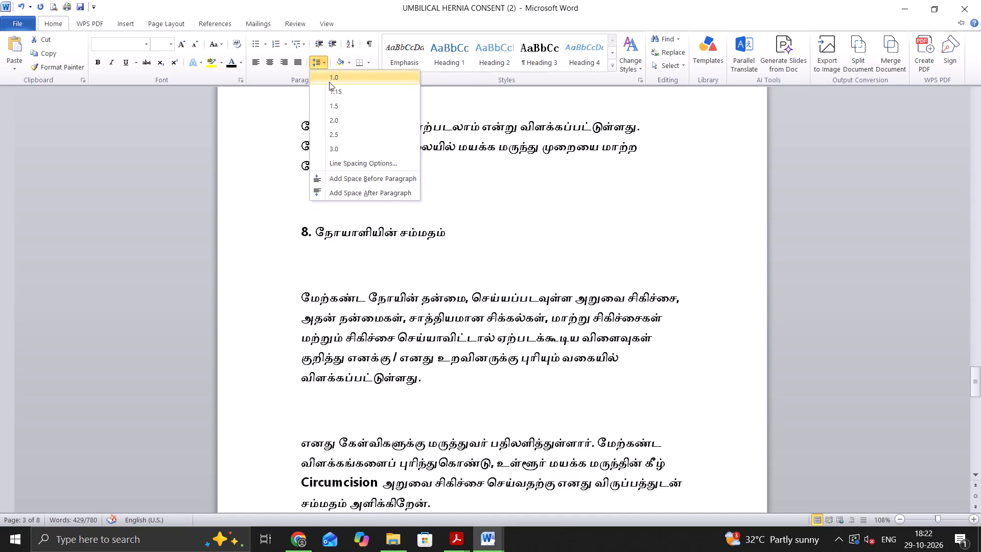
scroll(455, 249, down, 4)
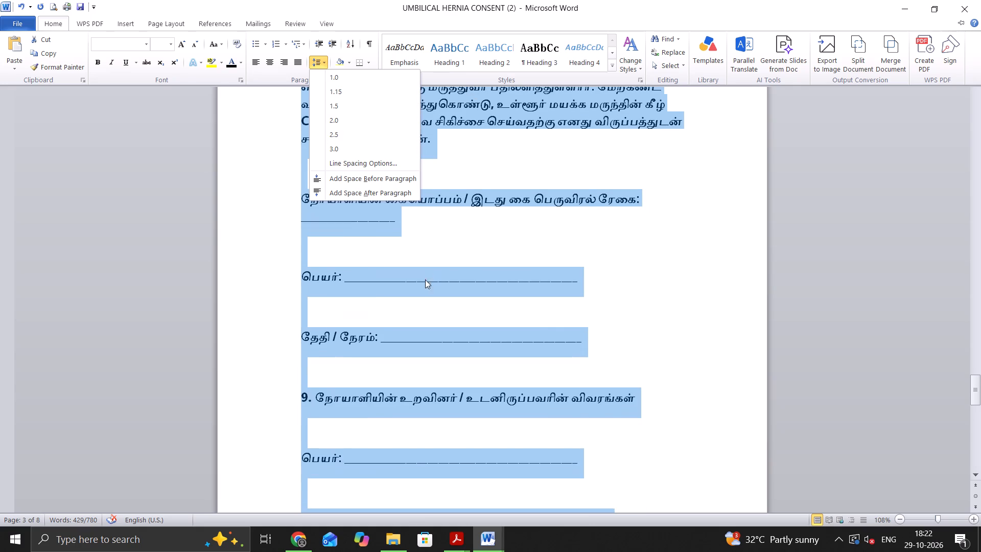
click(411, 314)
Remove the blank line between the patient's name and date/time lines in section 8 of the Tamil consent.
click(159, 359)
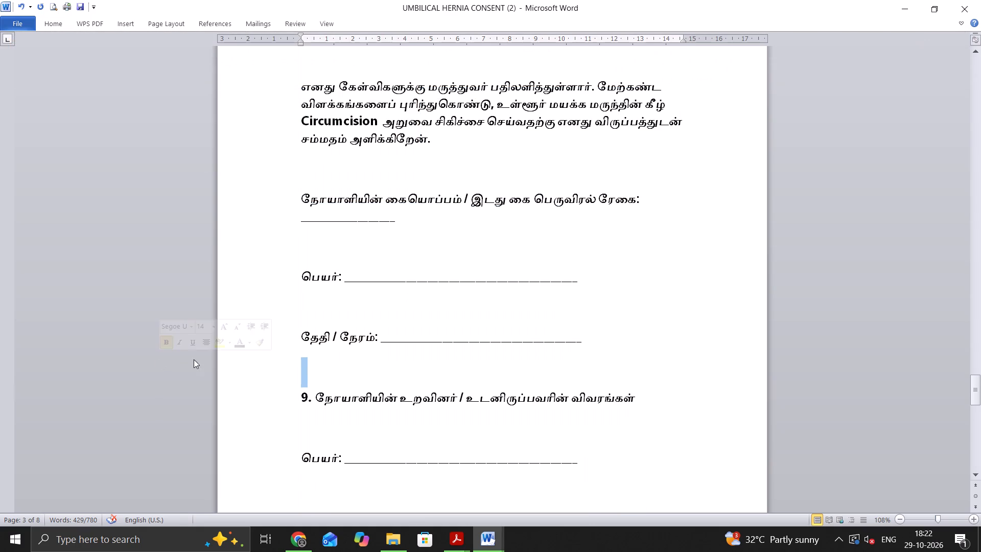
click(298, 333)
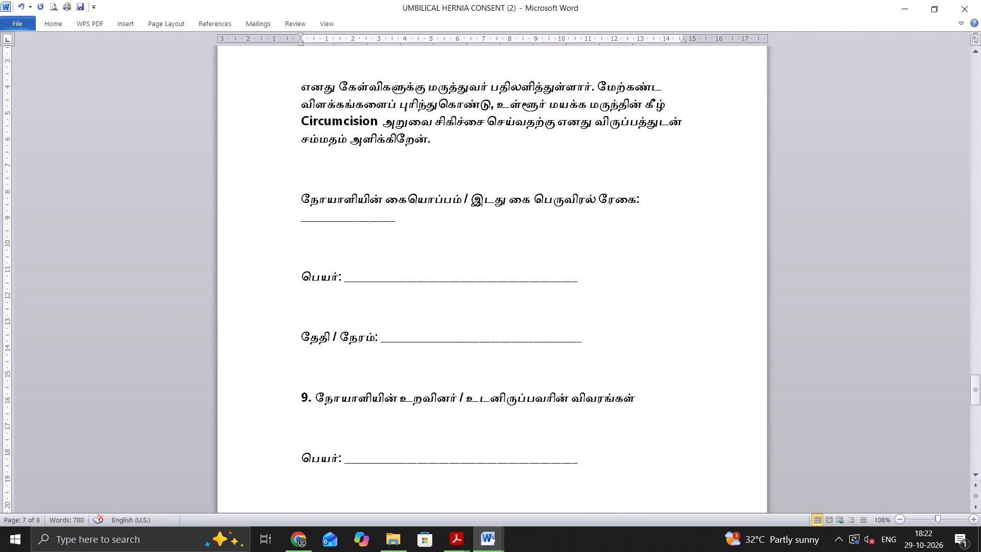
key(BackSpace)
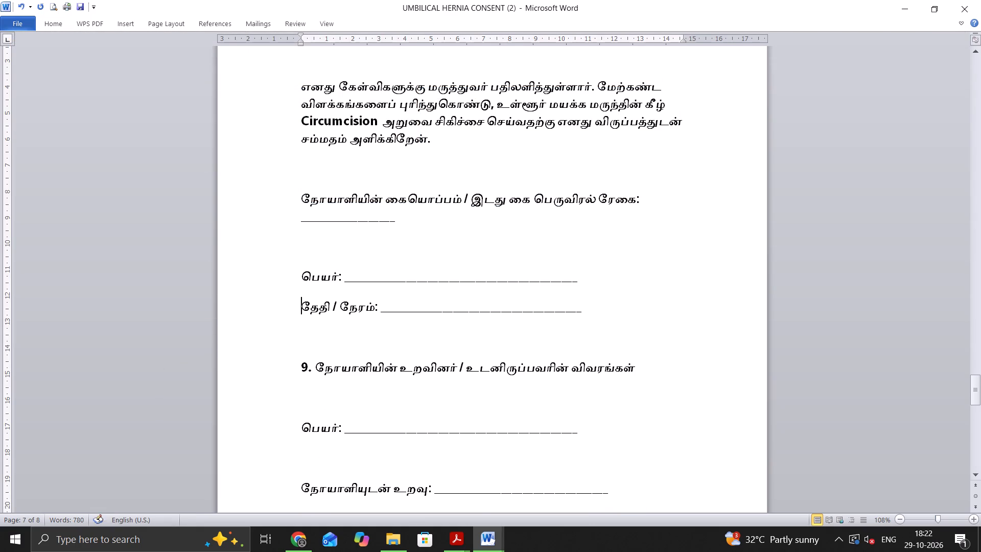
Remove the blank lines above the age/sex, IP No. and date fields, the section 1 Diagnosis heading and the diagnosis description.
scroll(787, 217, down, 2)
scroll(835, 200, up, 20)
scroll(835, 200, up, 17)
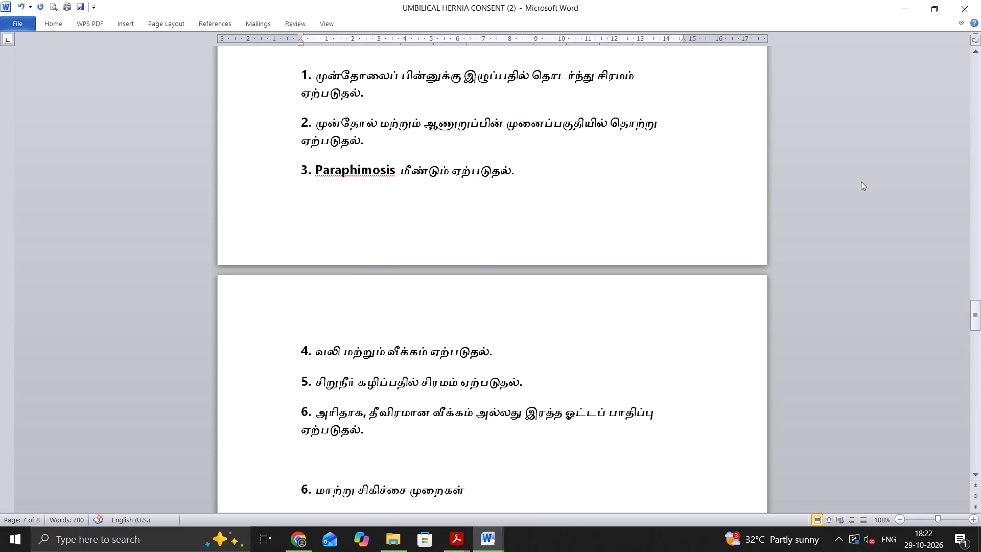
scroll(861, 181, up, 20)
scroll(861, 181, up, 5)
scroll(702, 168, up, 15)
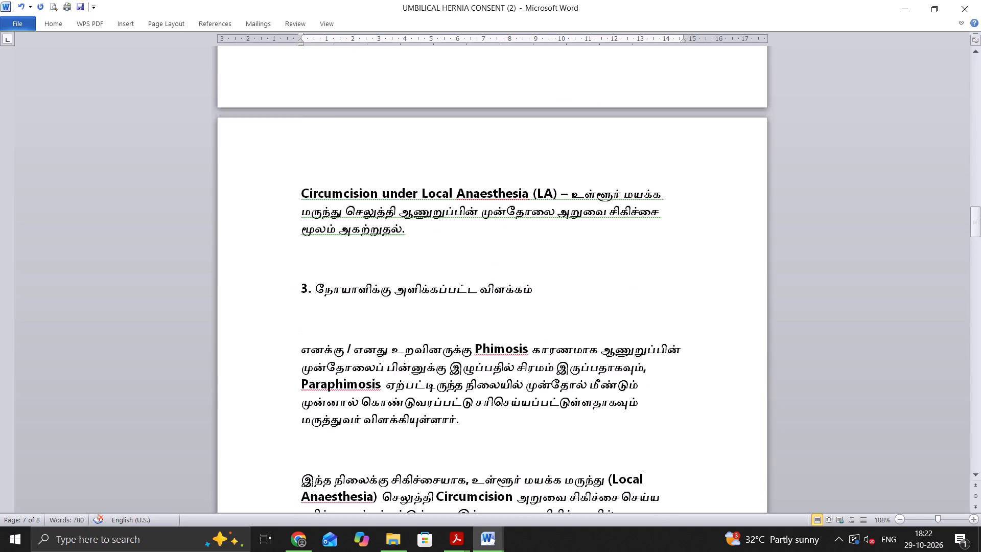
scroll(708, 178, up, 20)
scroll(708, 178, up, 2)
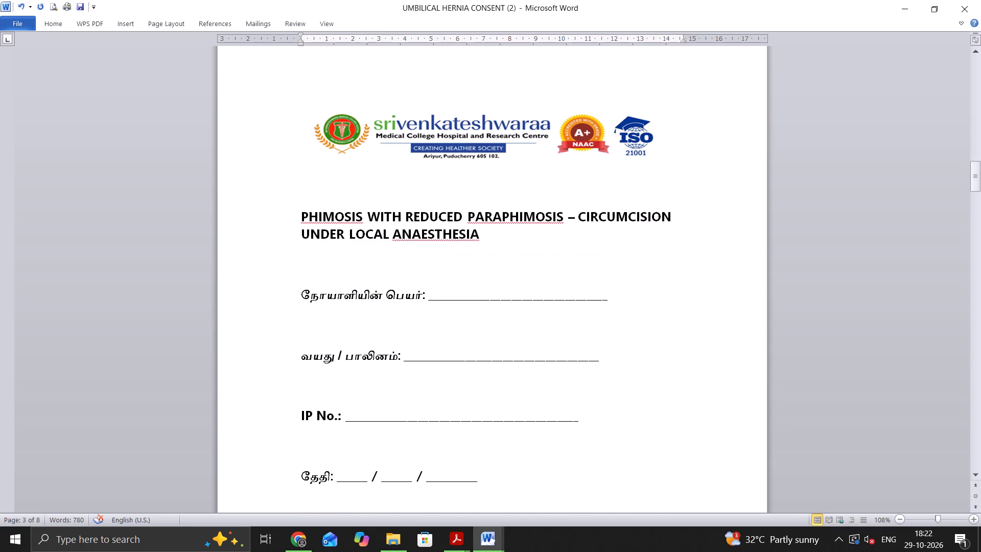
click(297, 362)
key(BackSpace)
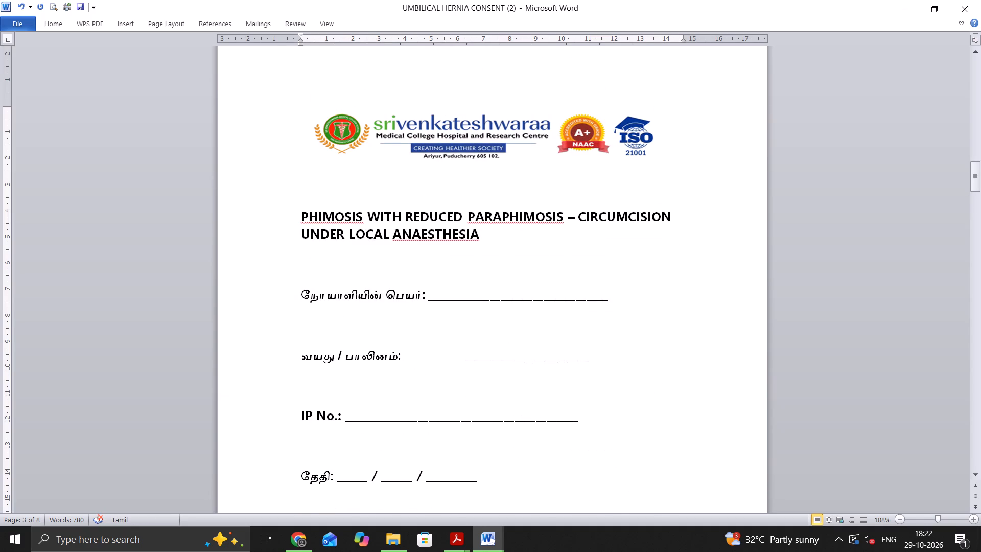
click(297, 385)
key(BackSpace)
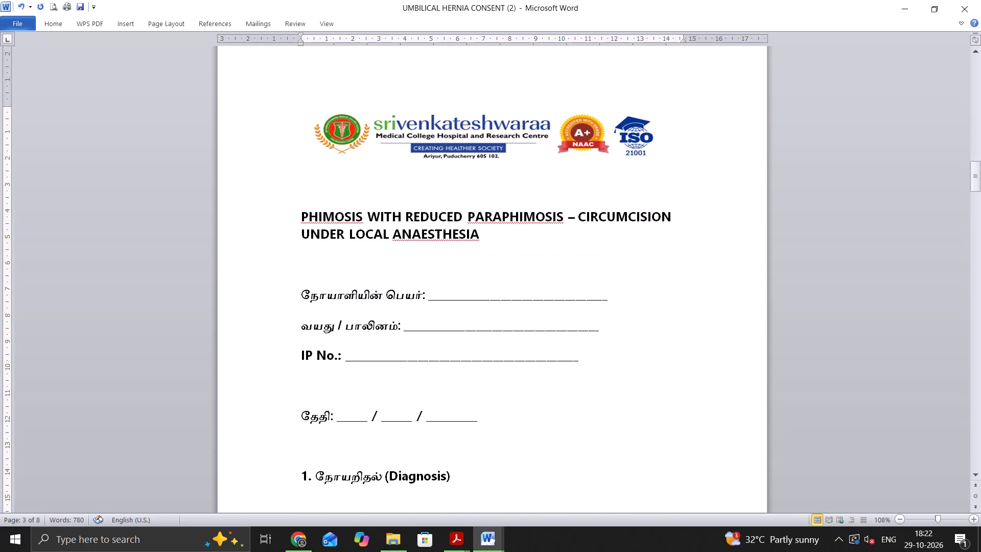
click(301, 413)
key(BackSpace)
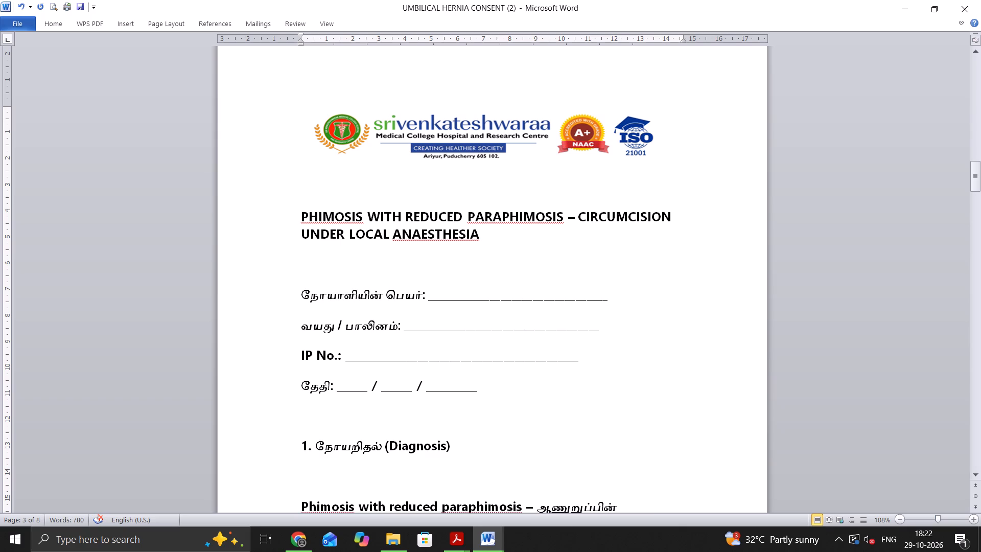
click(301, 448)
key(BackSpace)
click(297, 474)
key(BackSpace)
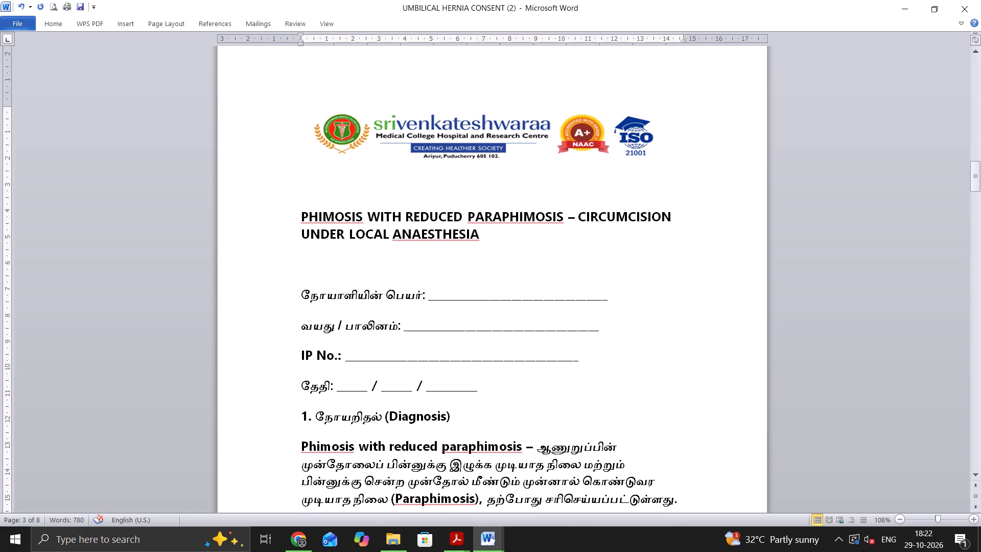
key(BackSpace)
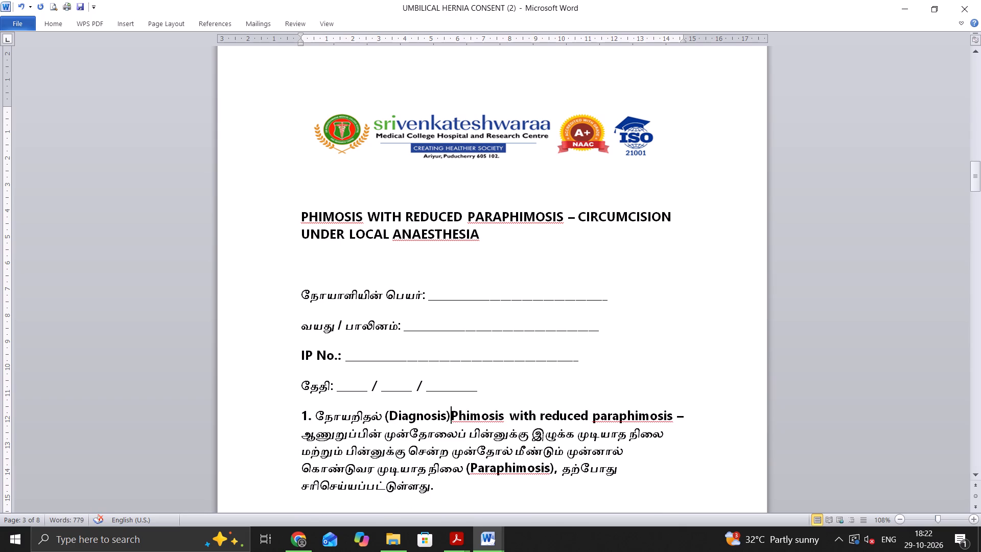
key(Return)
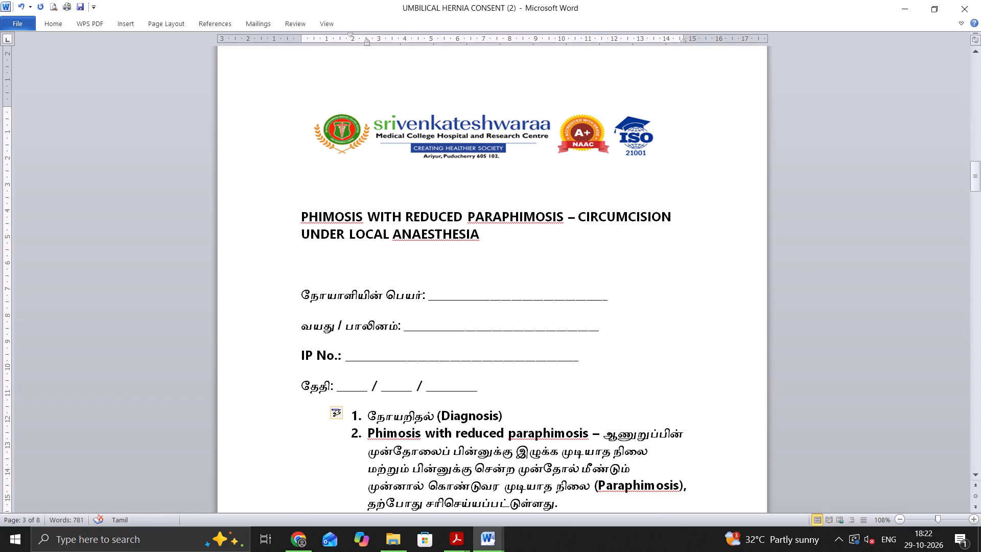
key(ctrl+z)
Remove the blank line between the PHIMOSIS heading and the patient name field.
scroll(633, 316, up, 1)
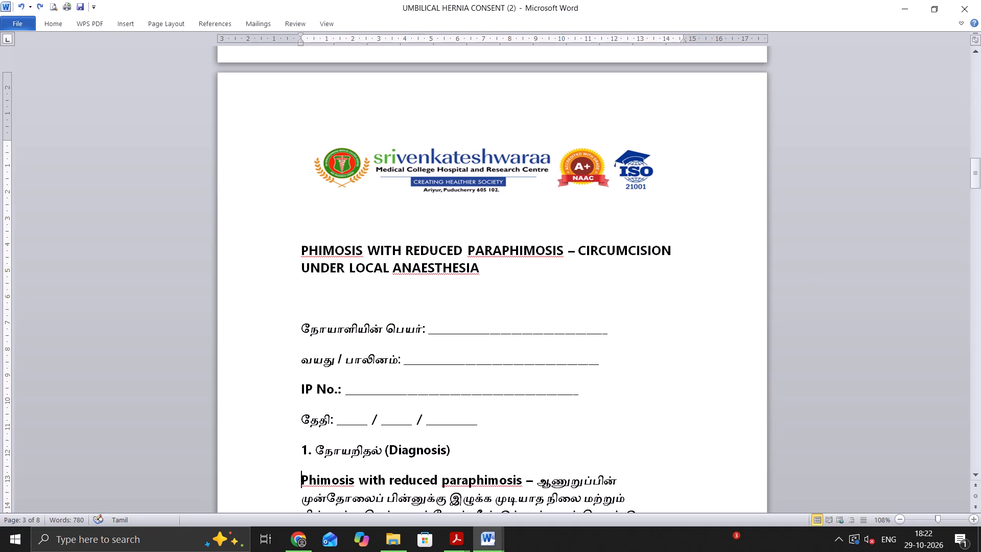
scroll(470, 189, down, 3)
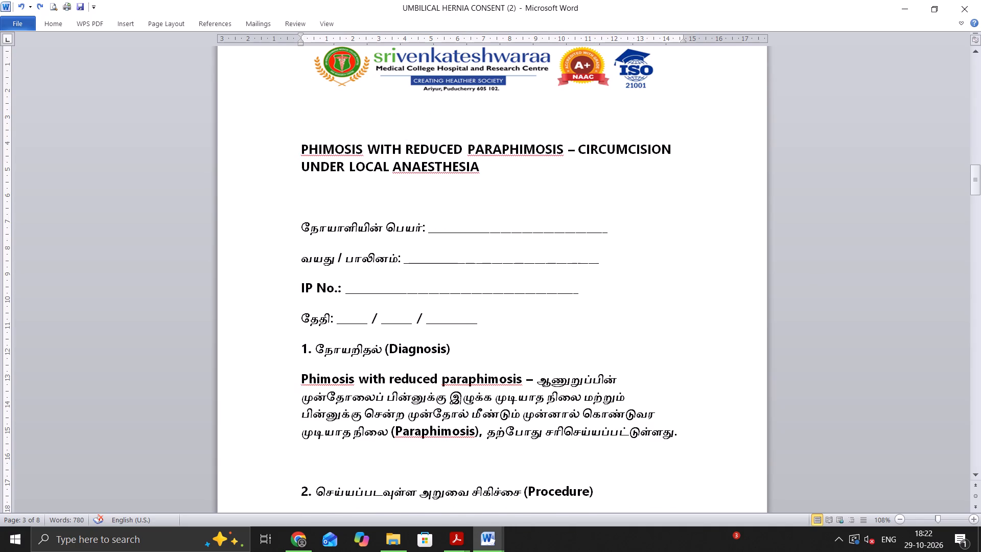
scroll(506, 193, down, 2)
click(301, 157)
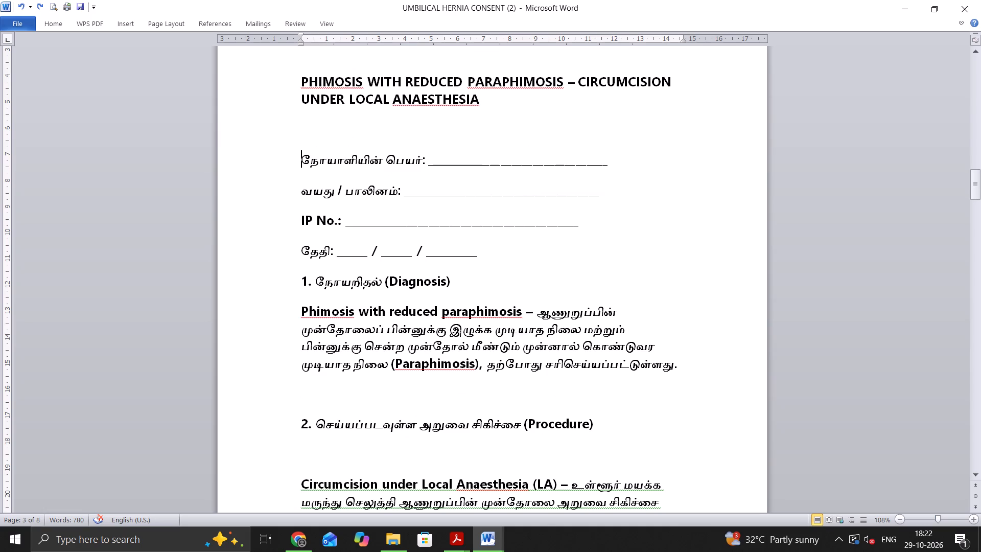
key(BackSpace)
Set the Tamil consent text from the PHIMOSIS heading through the final date/time line to font size 10, trying size 9 first.
scroll(459, 75, up, 3)
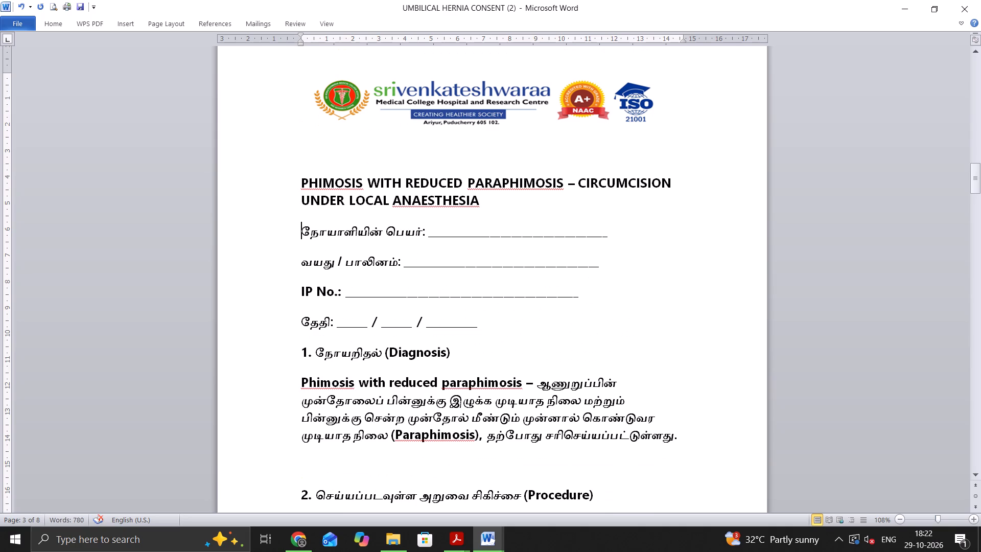
drag(299, 179, 457, 551)
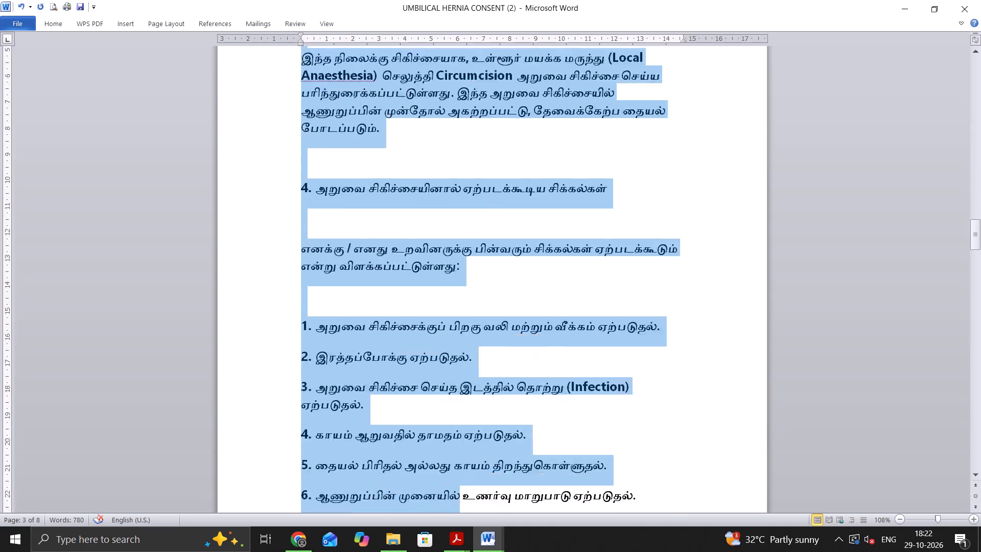
drag(457, 551, 458, 551)
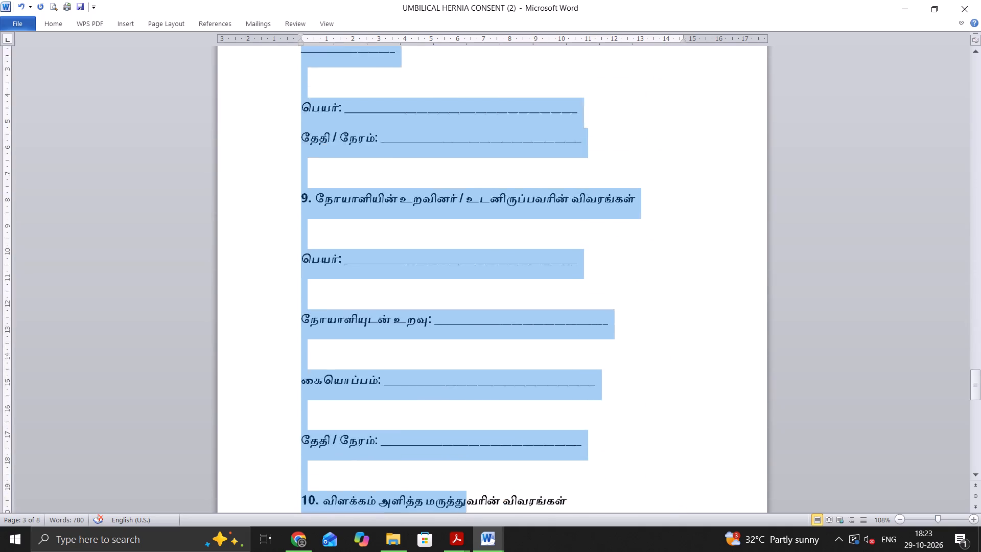
drag(458, 551, 568, 317)
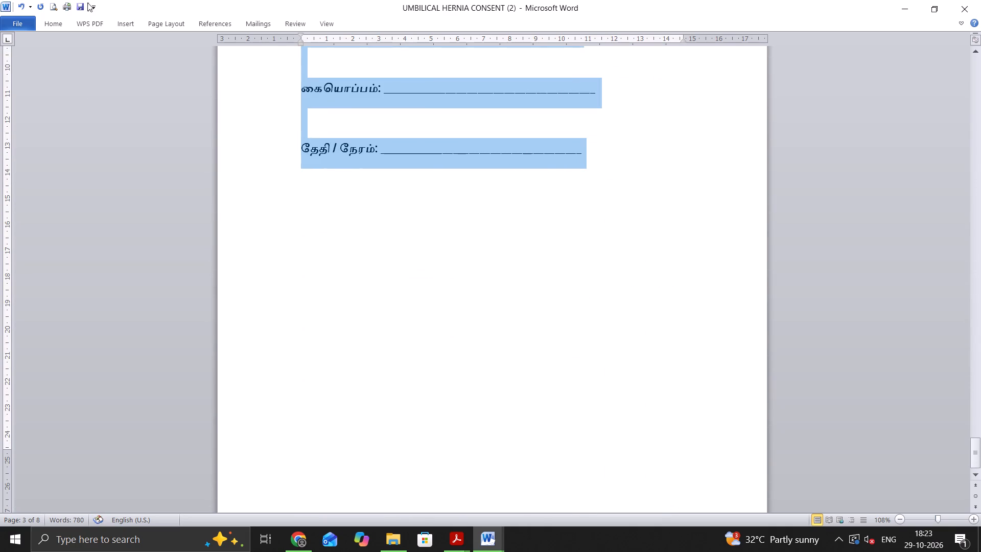
click(62, 24)
click(172, 47)
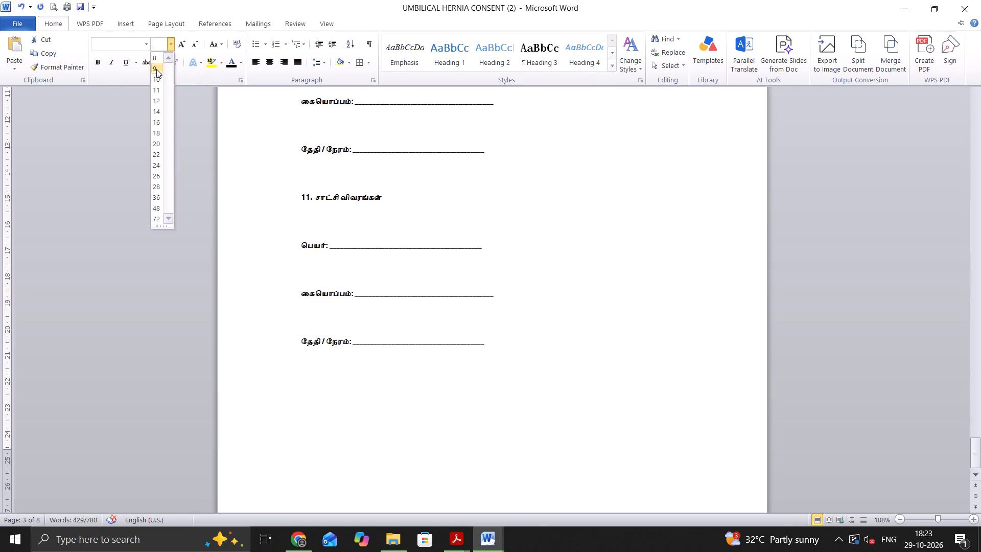
click(156, 69)
click(53, 28)
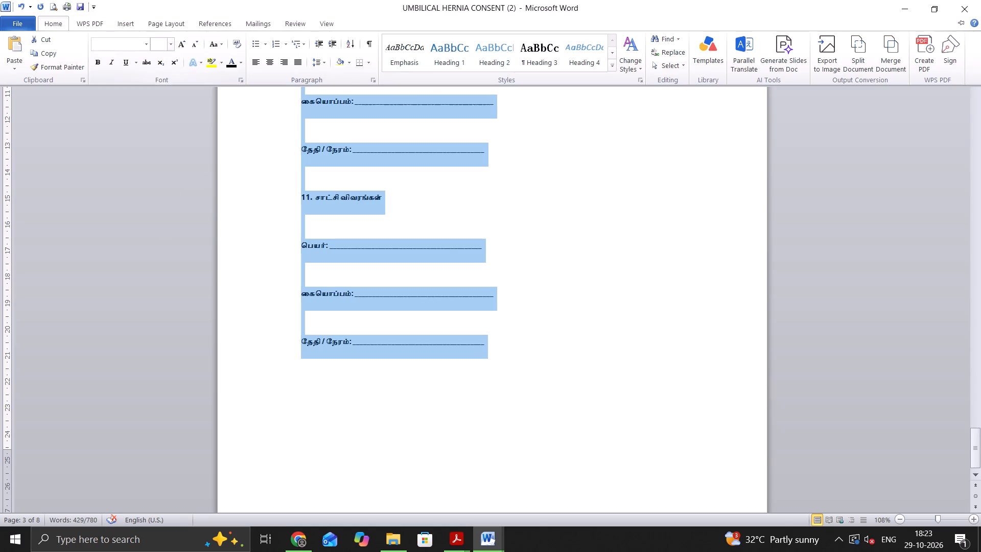
click(170, 47)
click(158, 78)
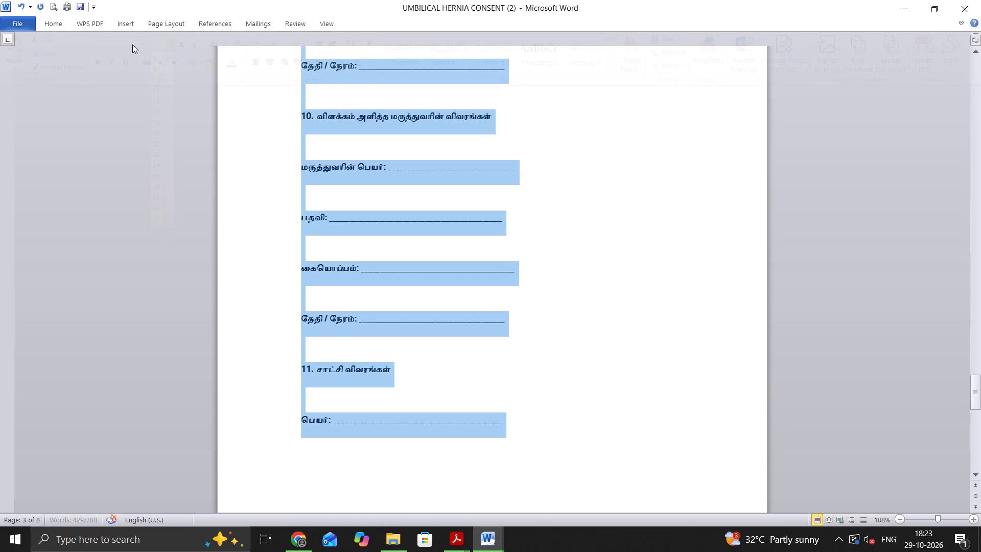
Change the font of the selected Tamil consent text to Times New Roman.
click(54, 21)
click(148, 44)
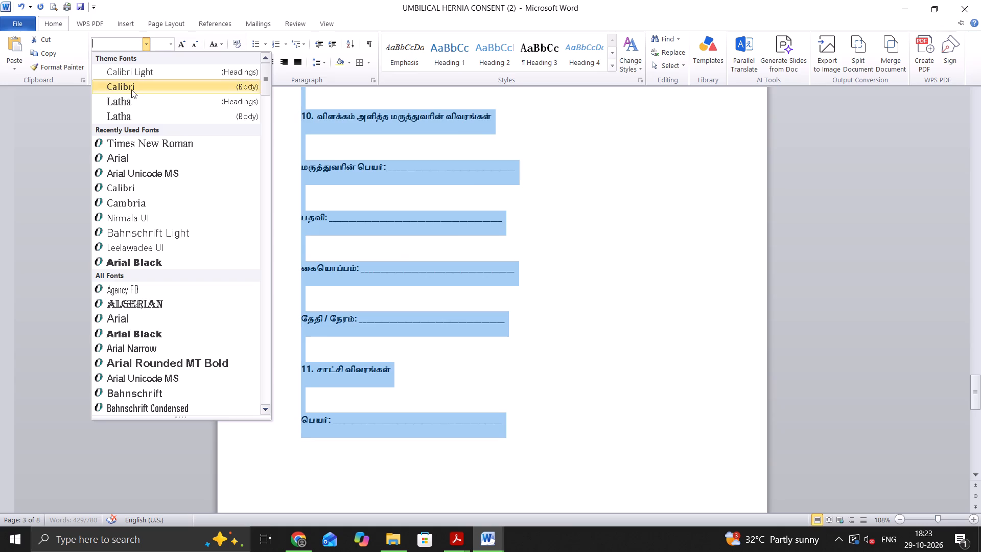
click(128, 139)
Delete the "Phimosis with reduced paraphimosis" description below the section 1 Diagnosis heading and close up its line.
scroll(291, 195, up, 18)
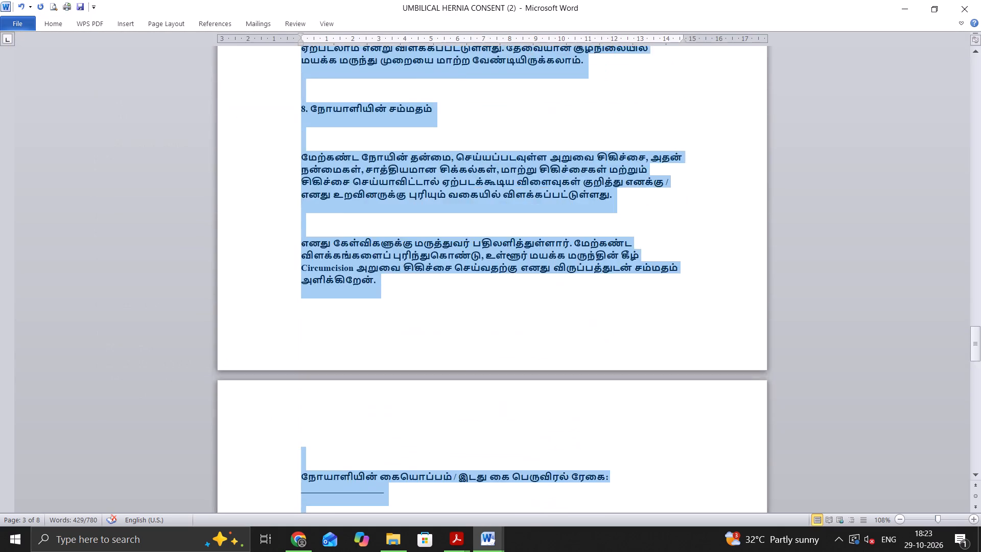
scroll(288, 154, up, 20)
scroll(288, 154, up, 17)
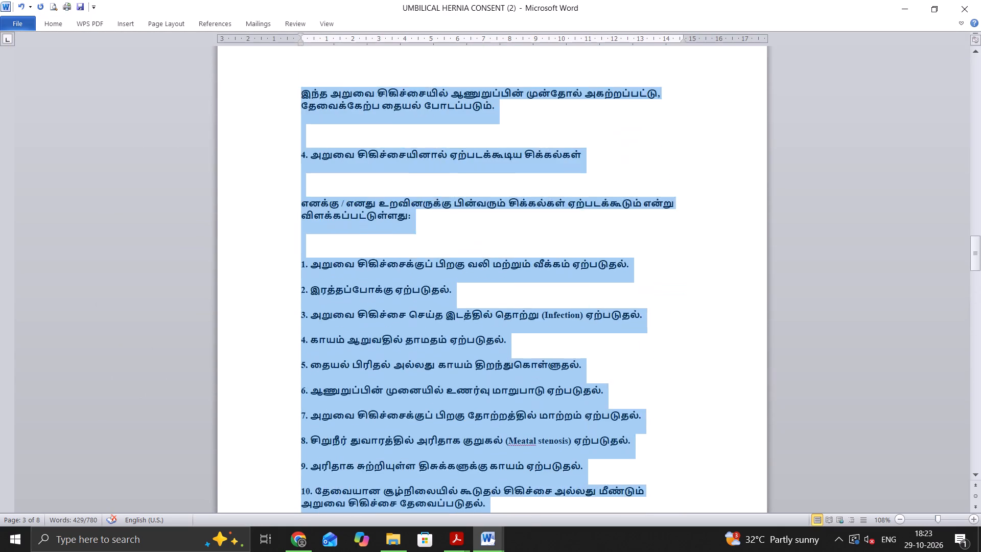
scroll(288, 151, up, 20)
scroll(288, 151, up, 5)
scroll(468, 225, down, 3)
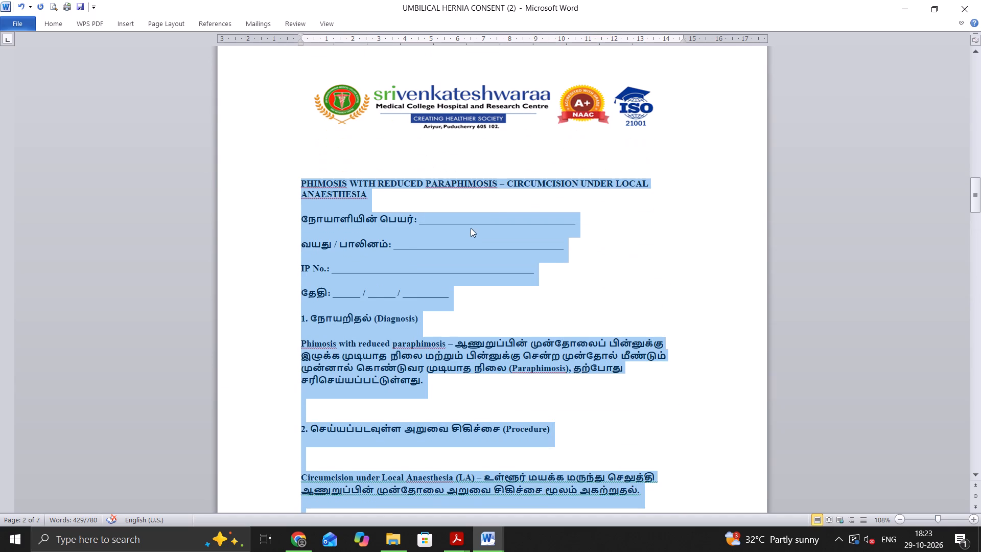
click(281, 210)
click(261, 239)
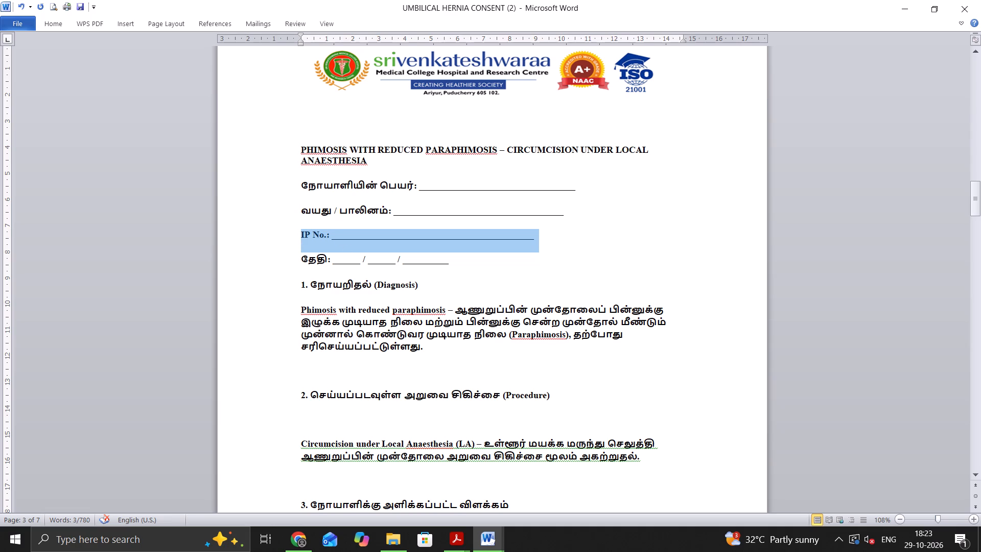
drag(302, 311, 421, 350)
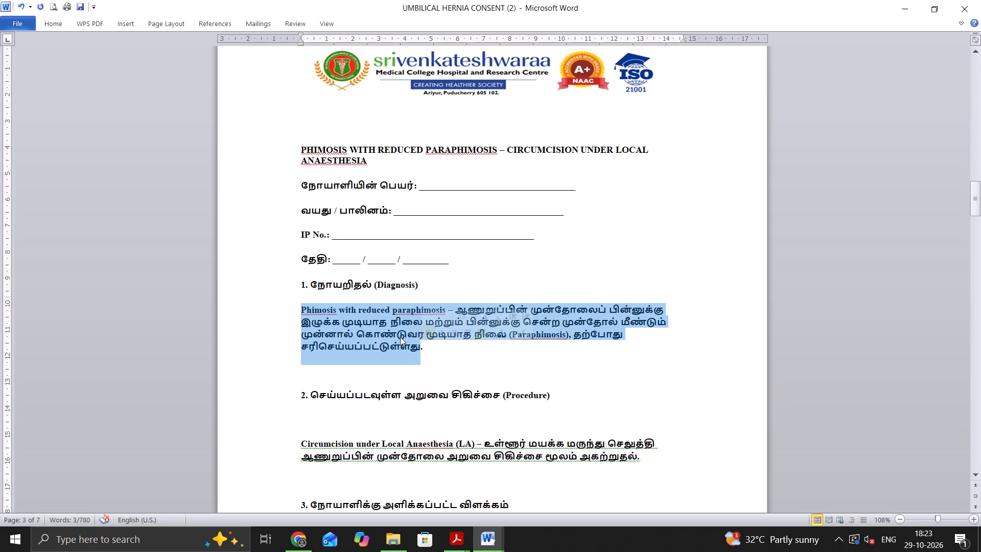
key(BackSpace)
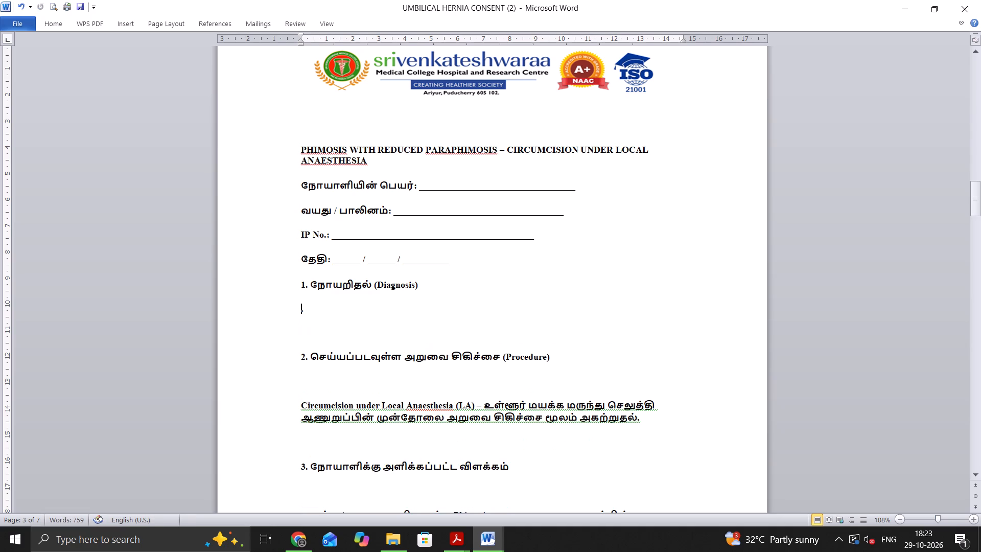
key(BackSpace)
Close up the line below the section 1 Diagnosis heading and delete the stray full stop, keeping the heading ending in "(Diagnosis)".
key(BackSpace)
key(BackSpace)
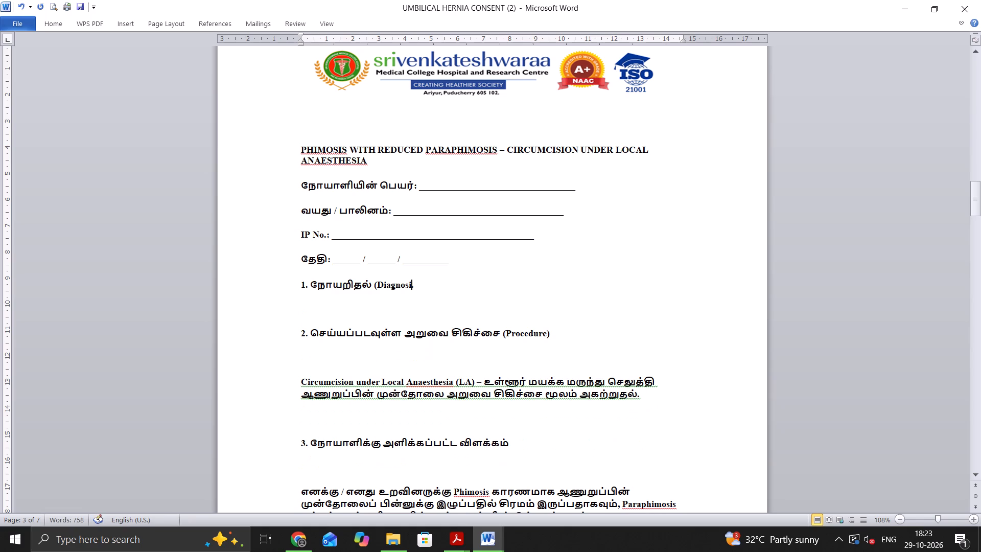
key(s)
key(BackSpace)
key(ctrl+z)
key(ctrl+z)
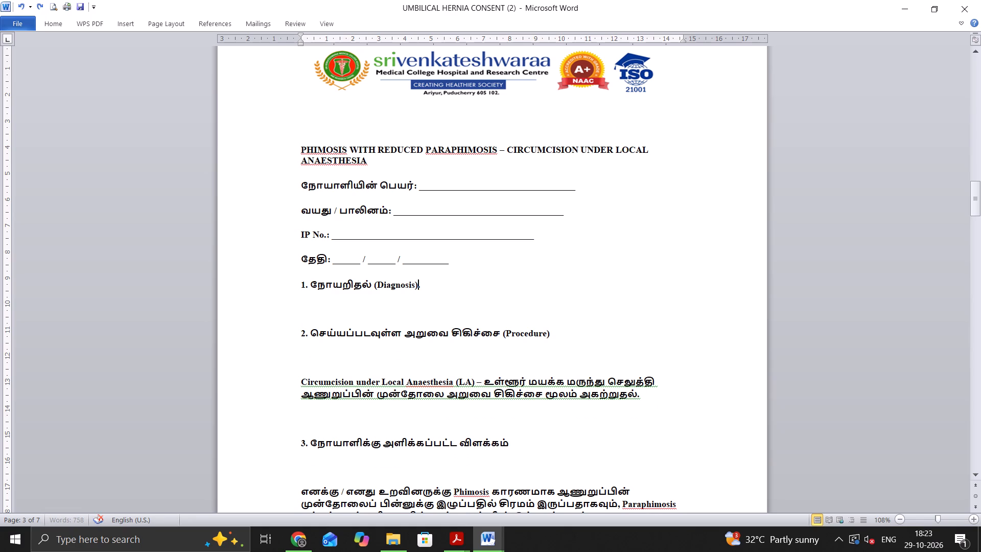
key(Right)
key(BackSpace)
Delete the "Circumcision under Local Anaesthesia (LA)" description below the section 2 Procedure heading and close up the extra line.
drag(302, 380, 647, 408)
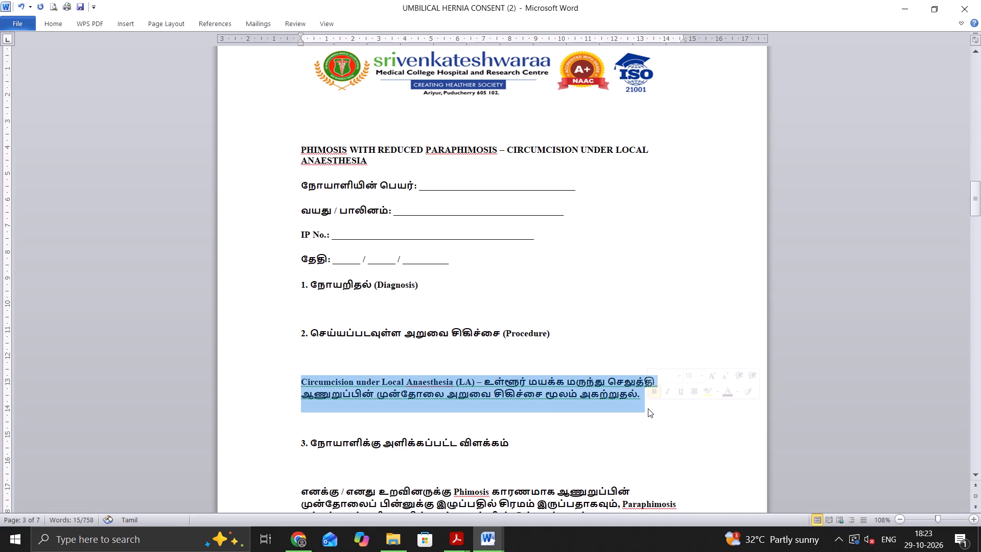
key(BackSpace)
key(BackSpace)
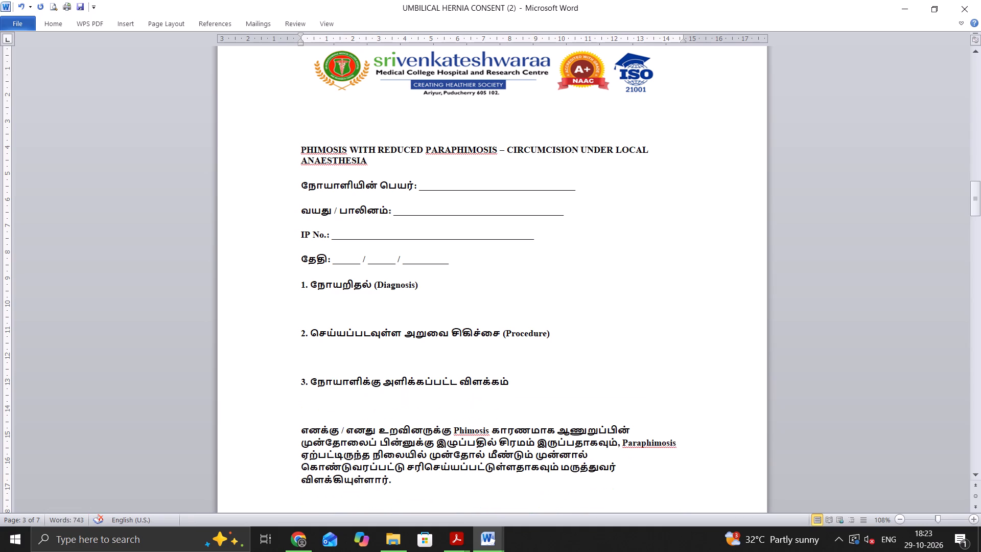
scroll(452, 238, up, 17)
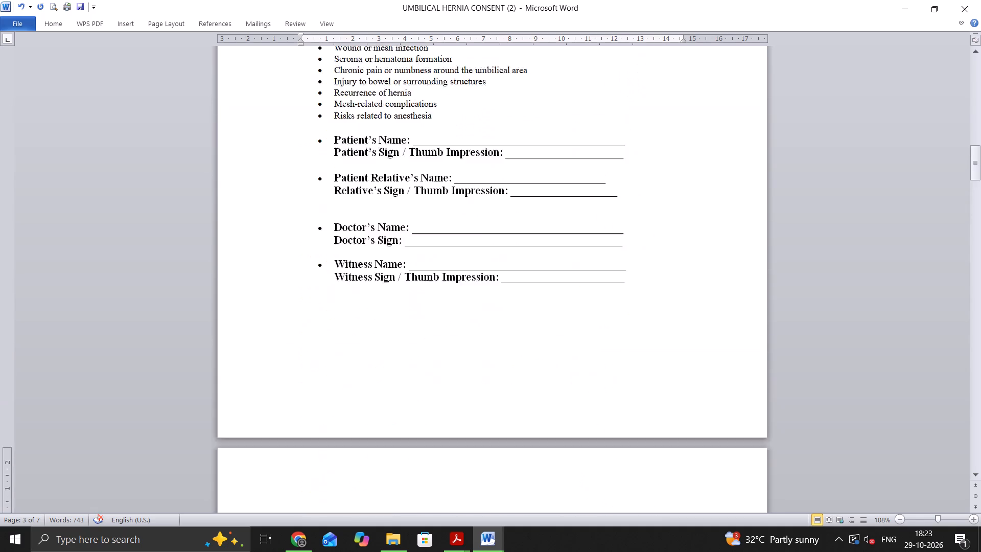
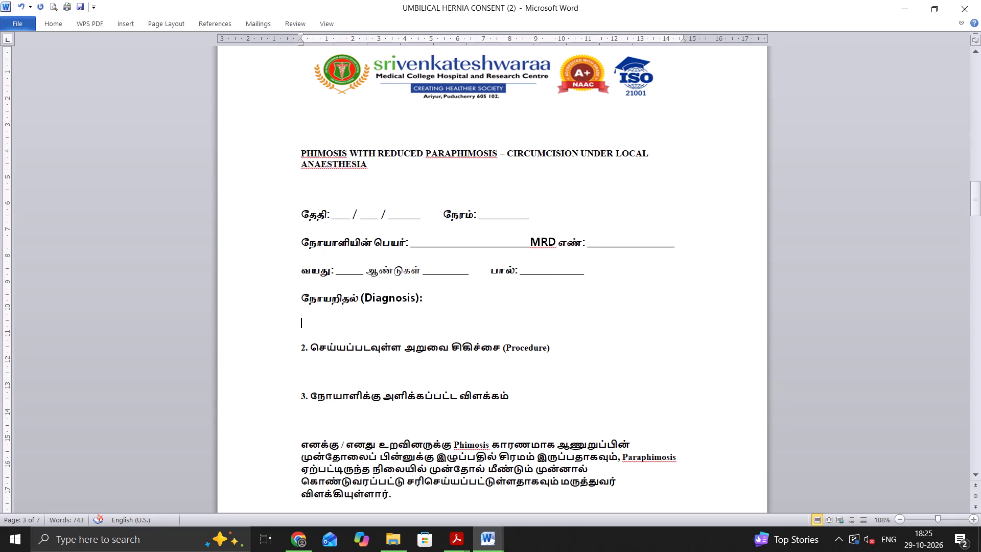
key(ctrl+v)
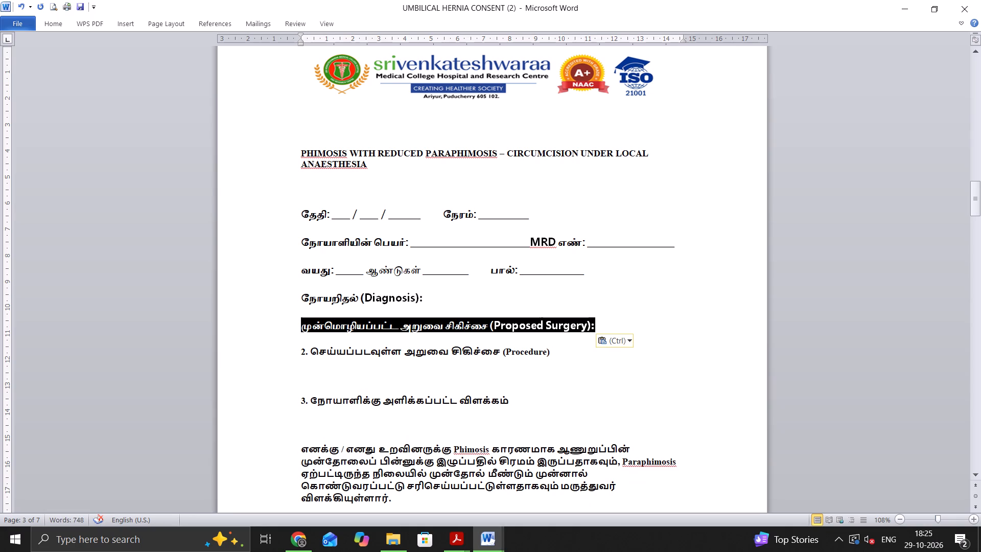
Apply white background shading to the black-highlighted "(Proposed Surgery):" line below the Diagnosis field.
drag(295, 323, 632, 312)
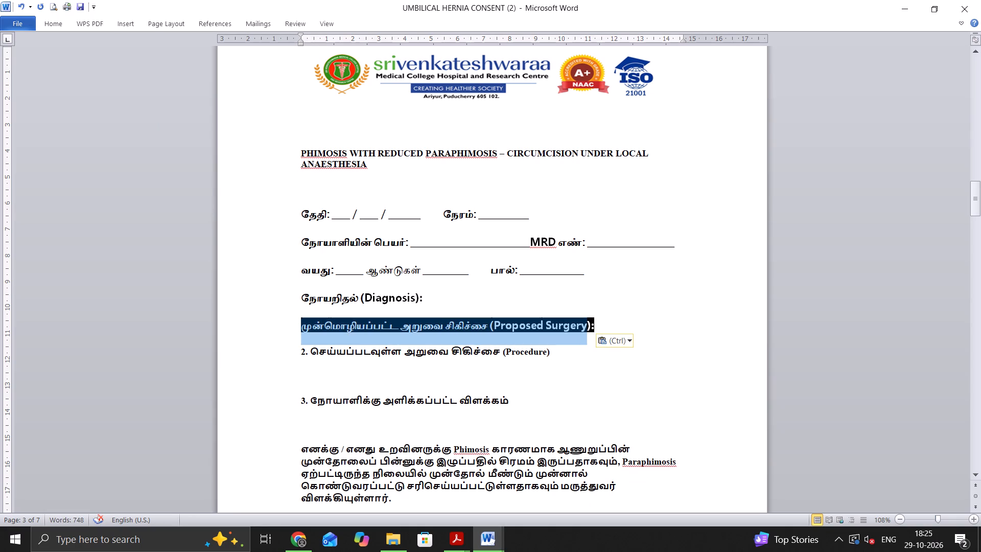
drag(632, 312, 601, 325)
click(64, 19)
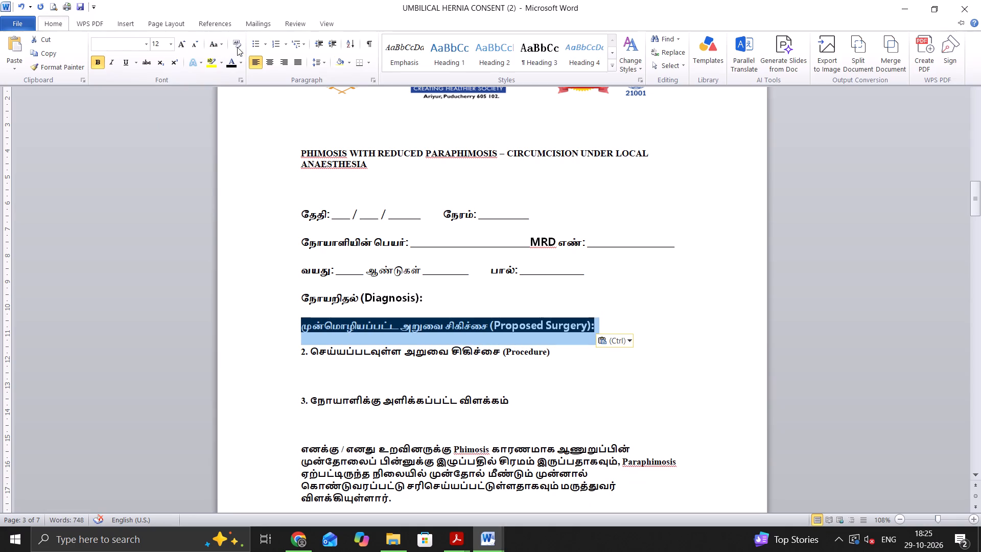
click(345, 62)
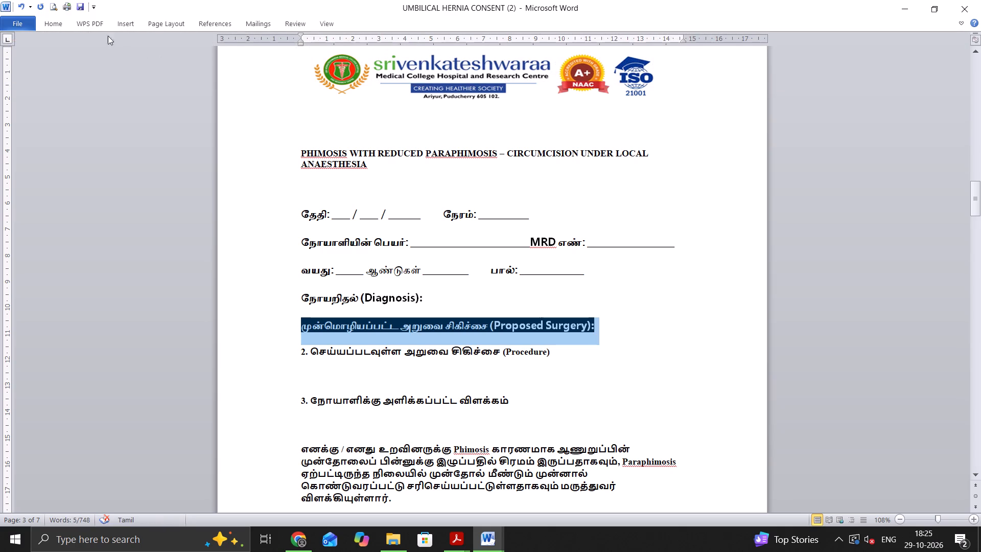
click(64, 22)
click(349, 64)
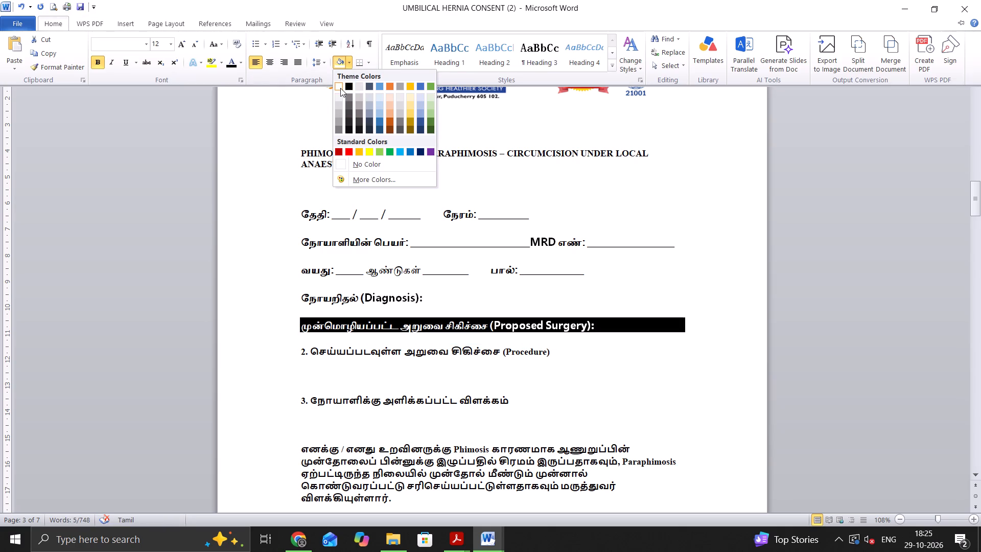
click(340, 88)
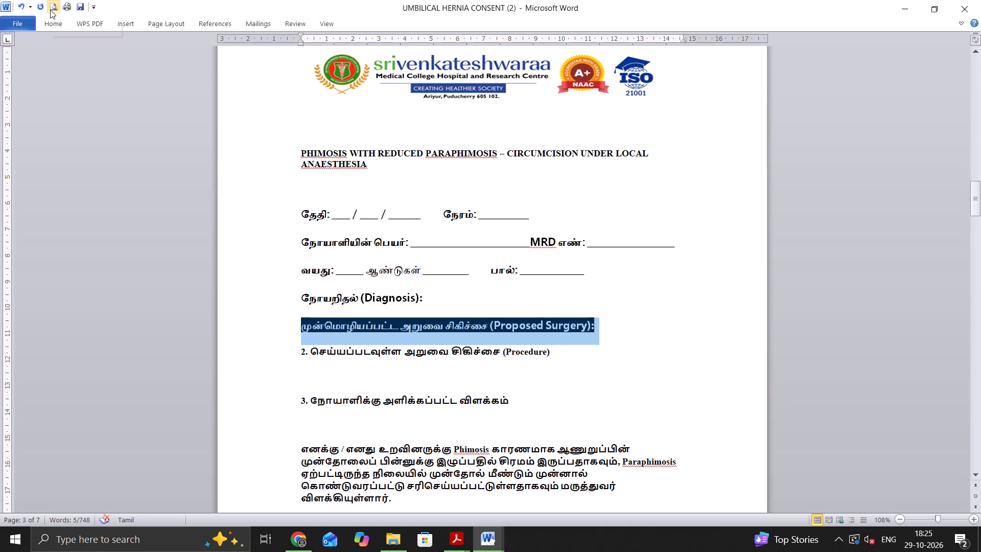
Set the font colour of the "(Proposed Surgery):" line to black.
click(51, 26)
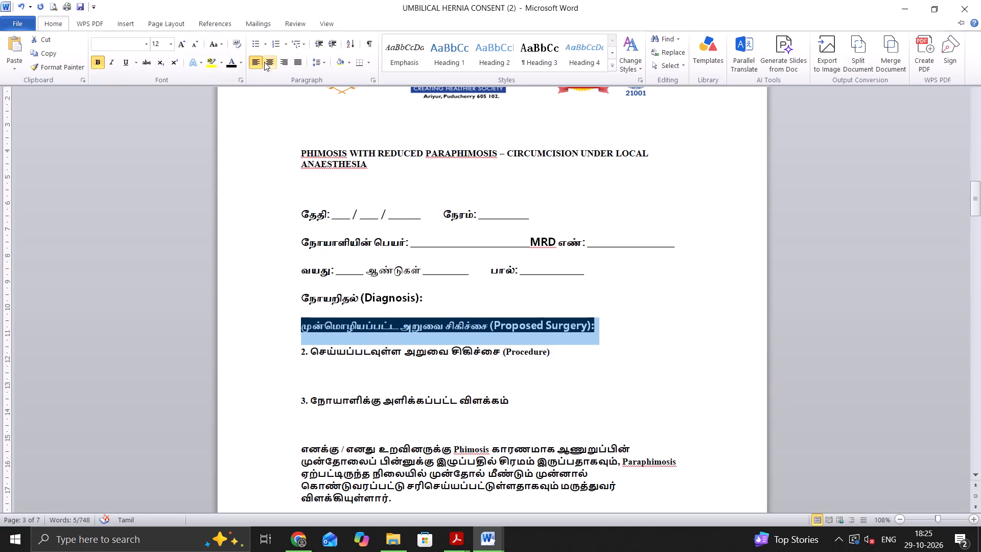
click(240, 61)
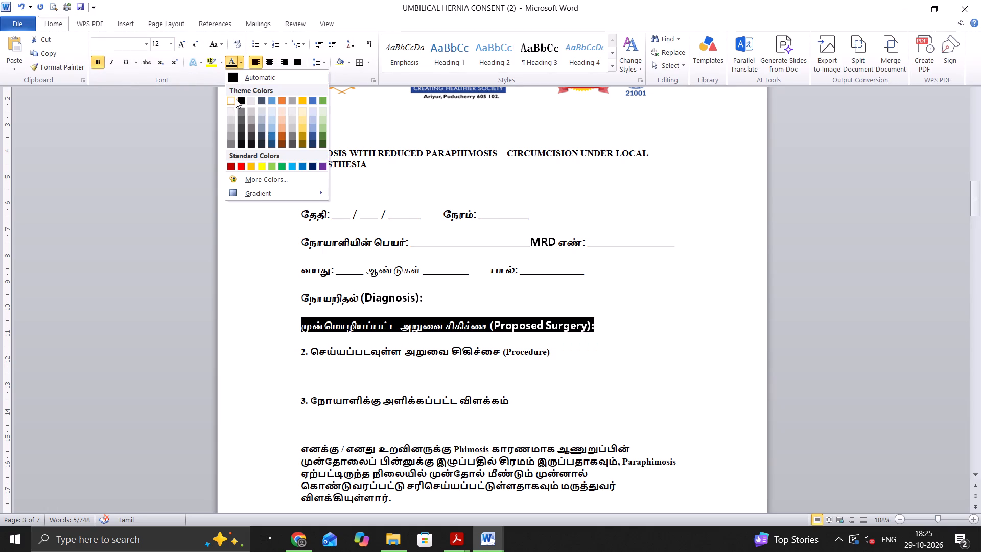
click(237, 99)
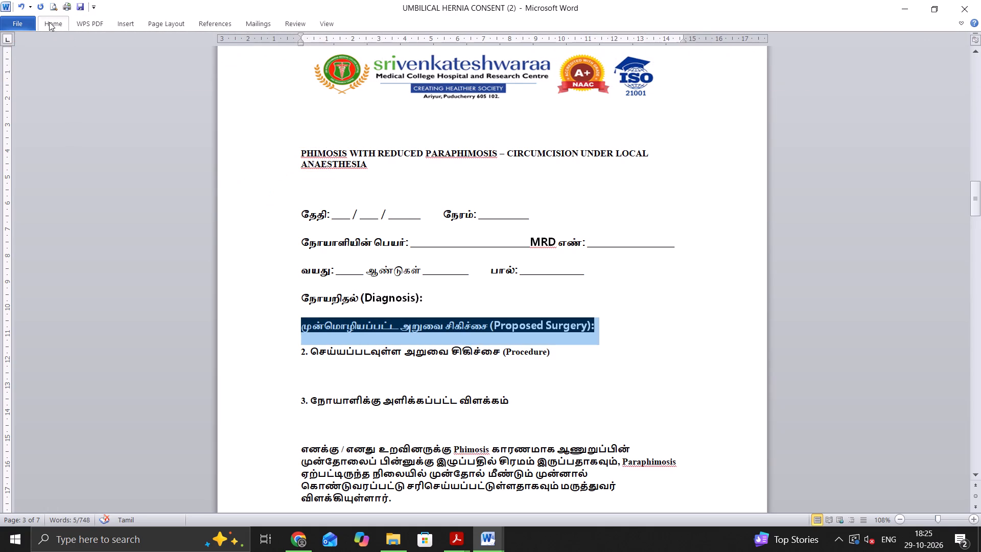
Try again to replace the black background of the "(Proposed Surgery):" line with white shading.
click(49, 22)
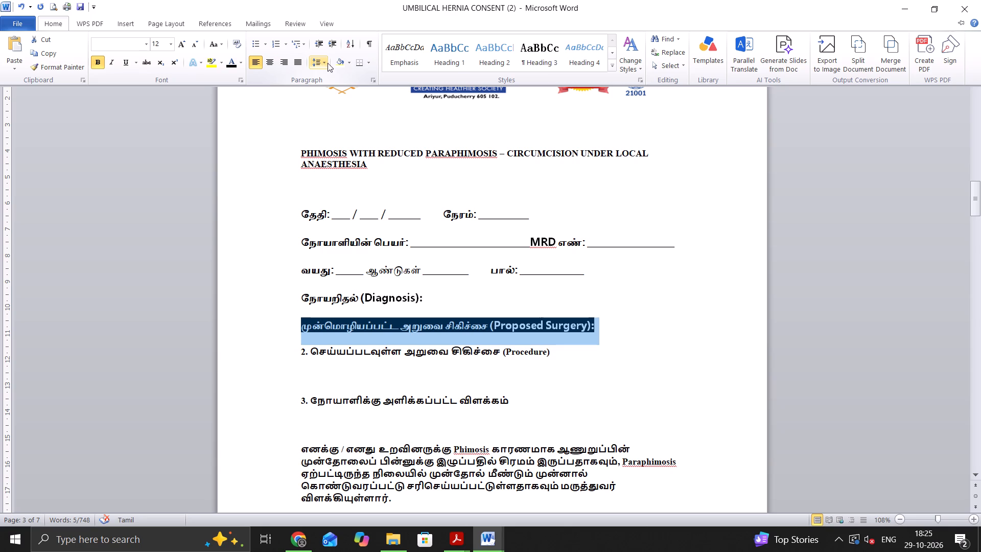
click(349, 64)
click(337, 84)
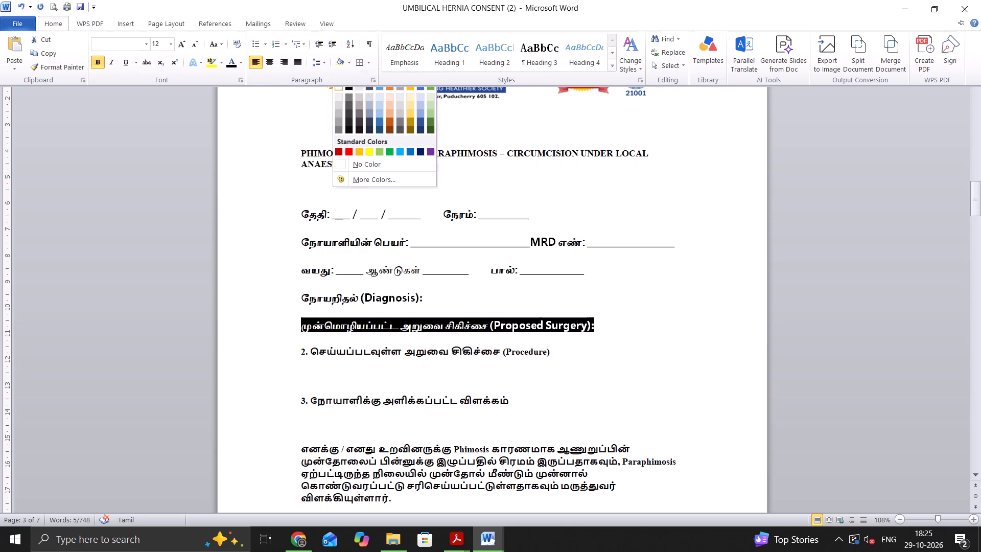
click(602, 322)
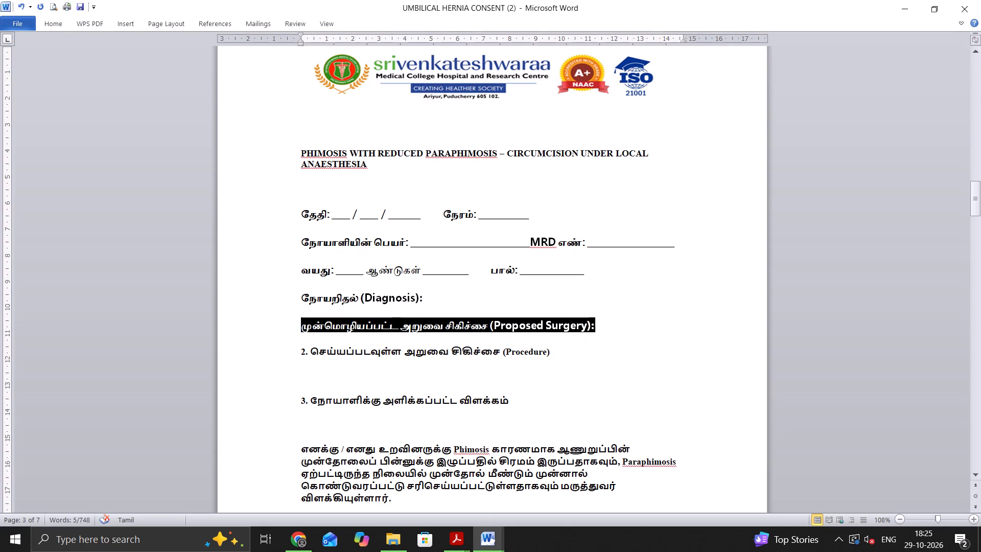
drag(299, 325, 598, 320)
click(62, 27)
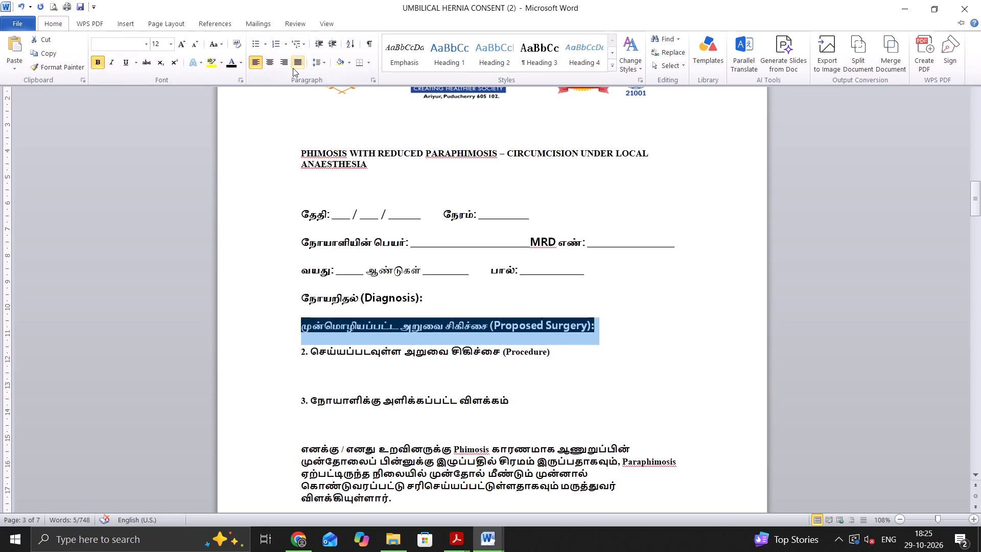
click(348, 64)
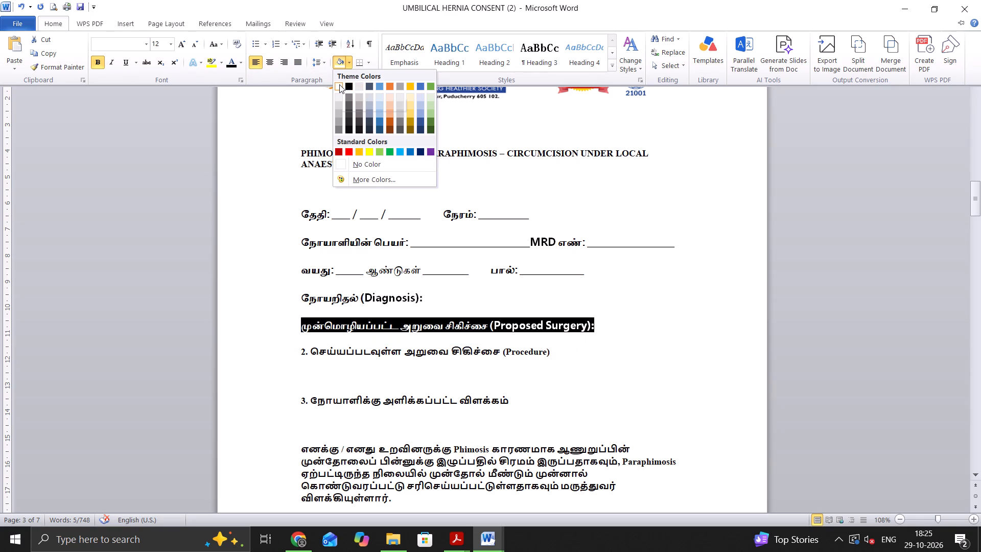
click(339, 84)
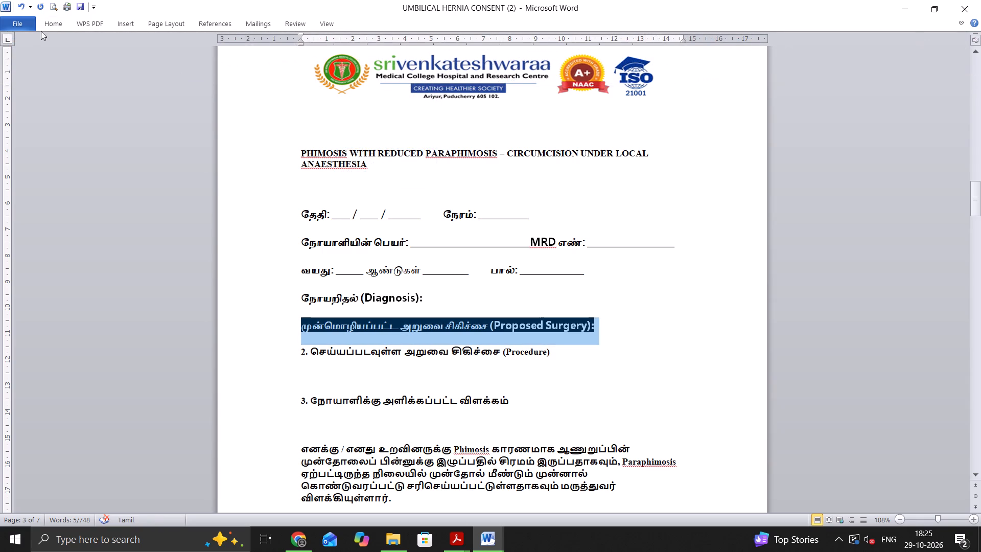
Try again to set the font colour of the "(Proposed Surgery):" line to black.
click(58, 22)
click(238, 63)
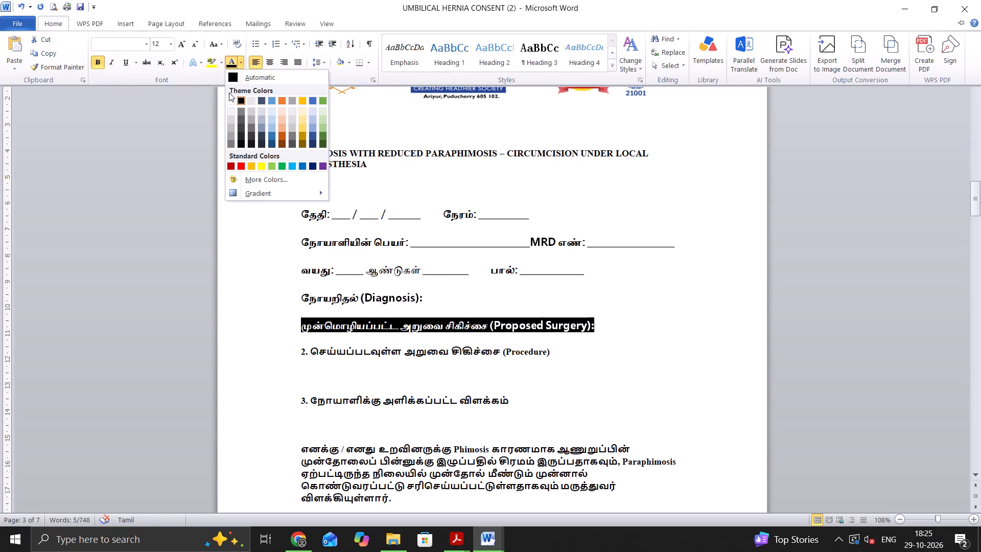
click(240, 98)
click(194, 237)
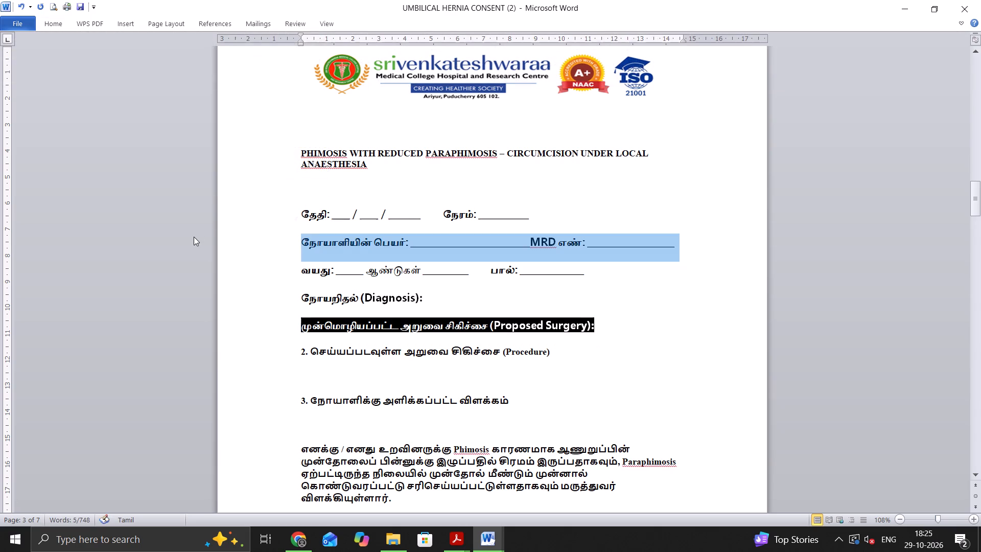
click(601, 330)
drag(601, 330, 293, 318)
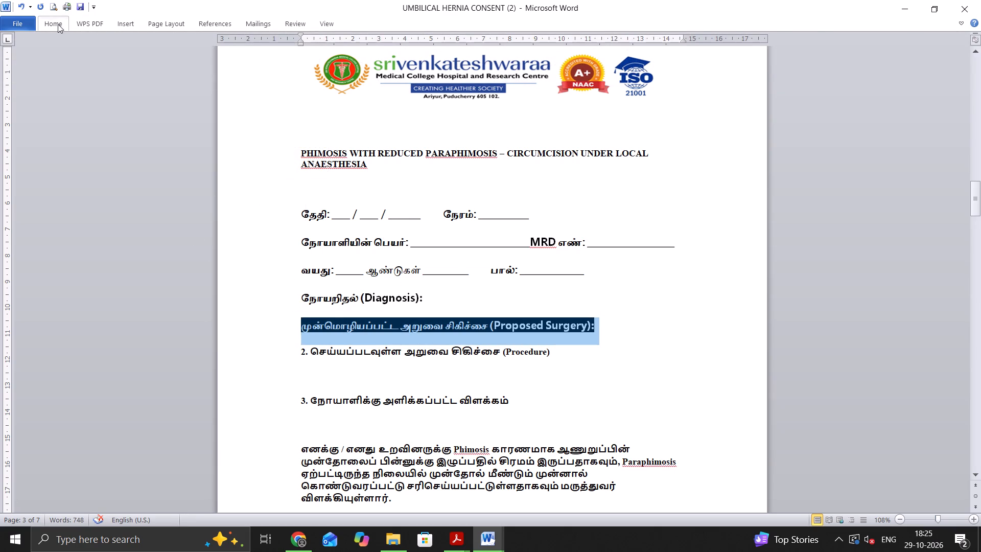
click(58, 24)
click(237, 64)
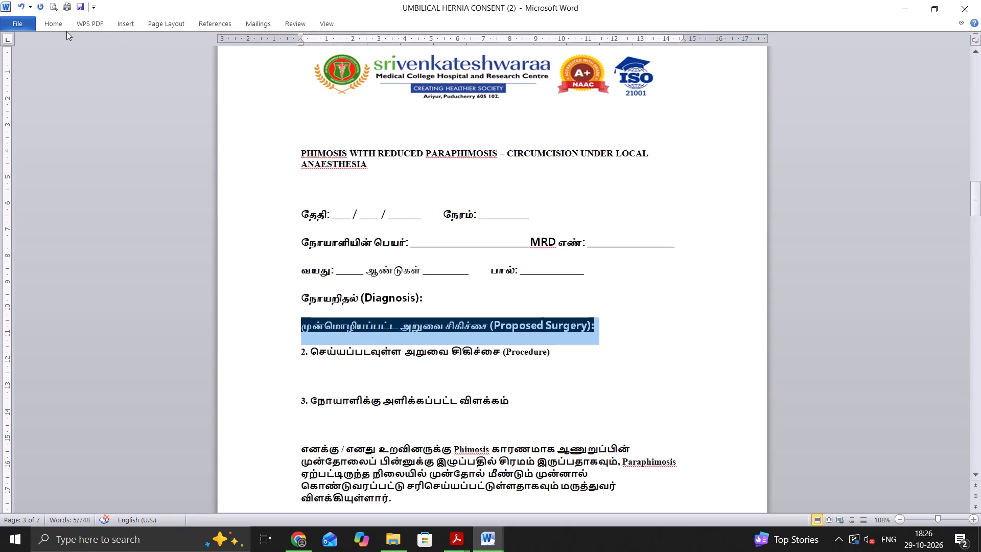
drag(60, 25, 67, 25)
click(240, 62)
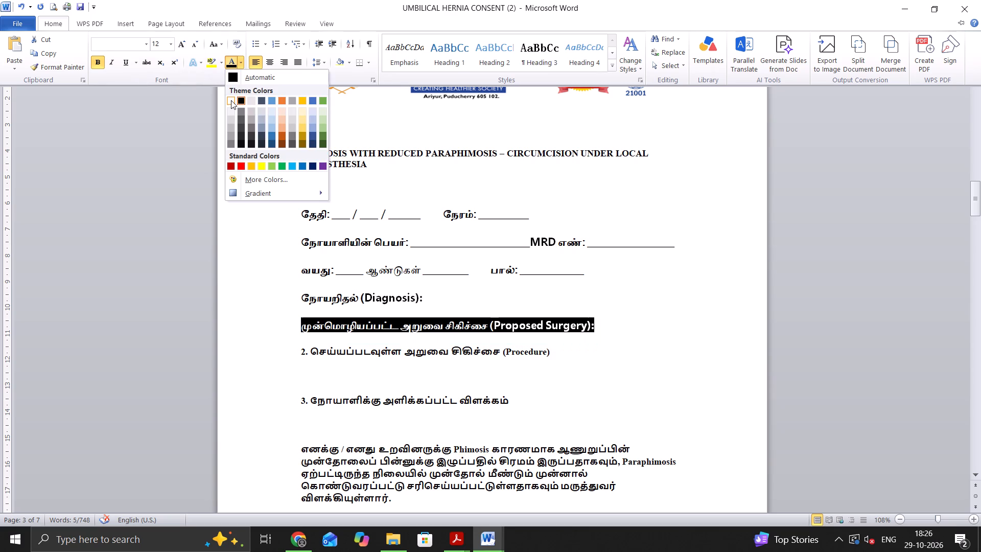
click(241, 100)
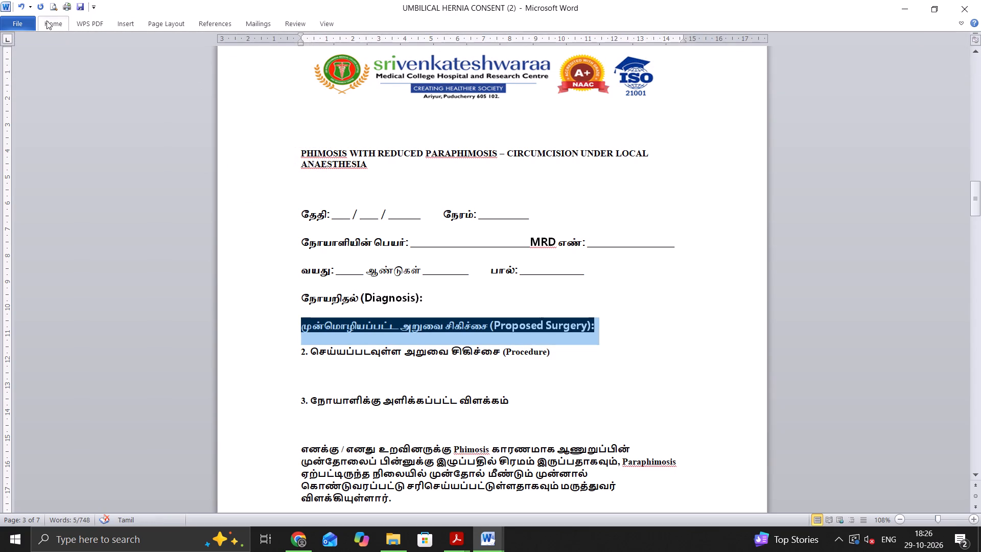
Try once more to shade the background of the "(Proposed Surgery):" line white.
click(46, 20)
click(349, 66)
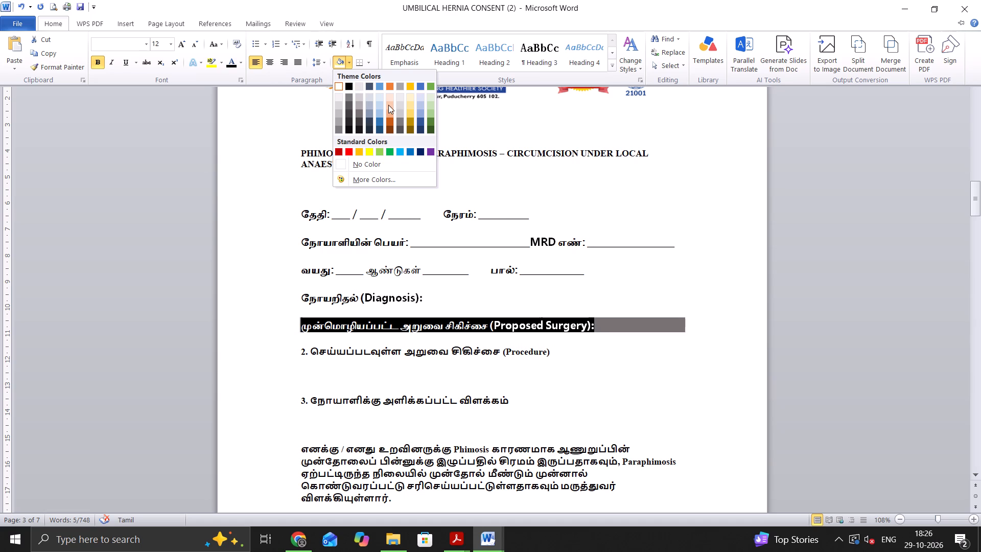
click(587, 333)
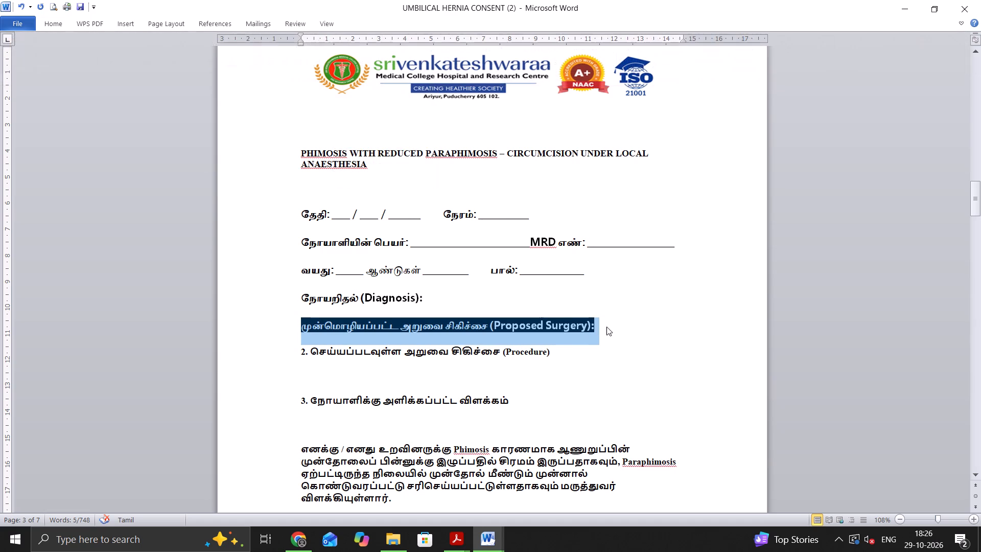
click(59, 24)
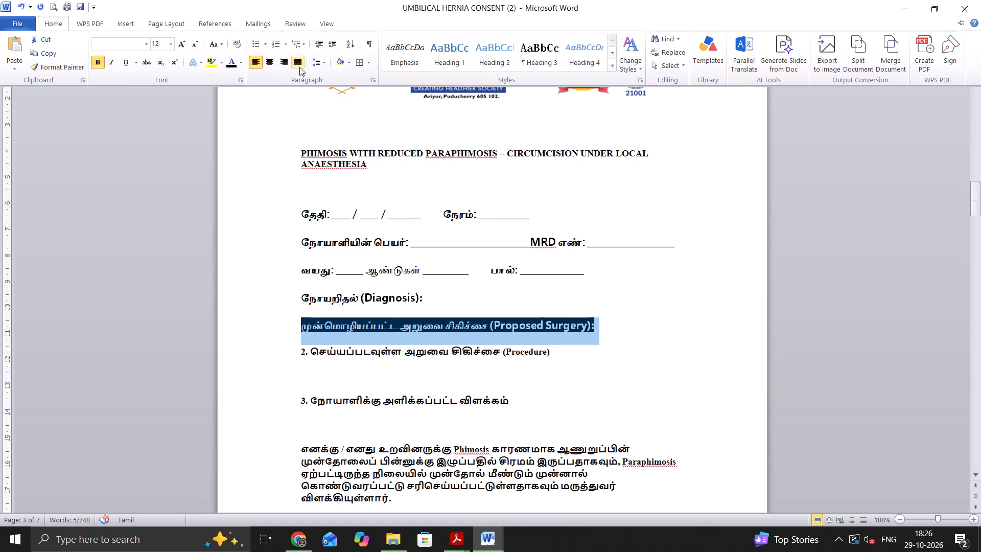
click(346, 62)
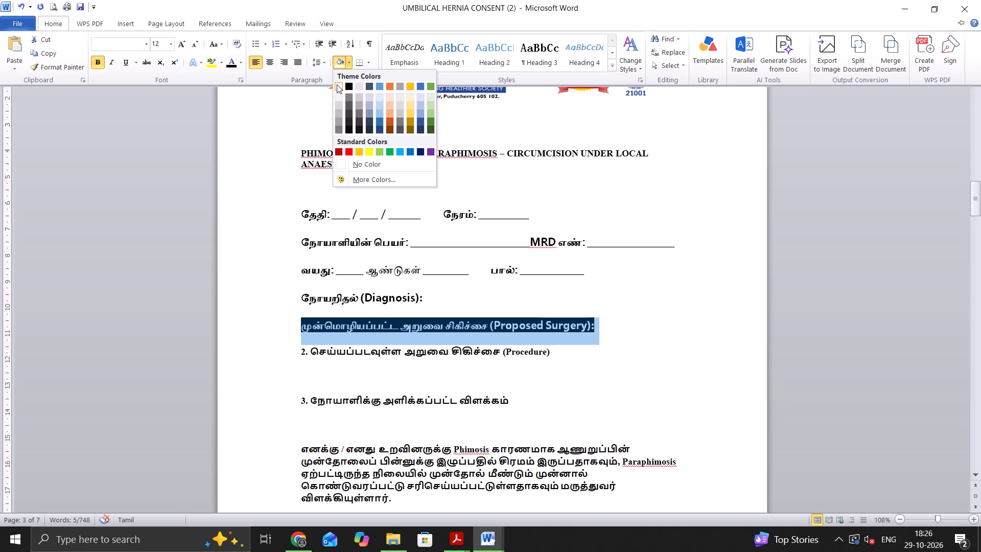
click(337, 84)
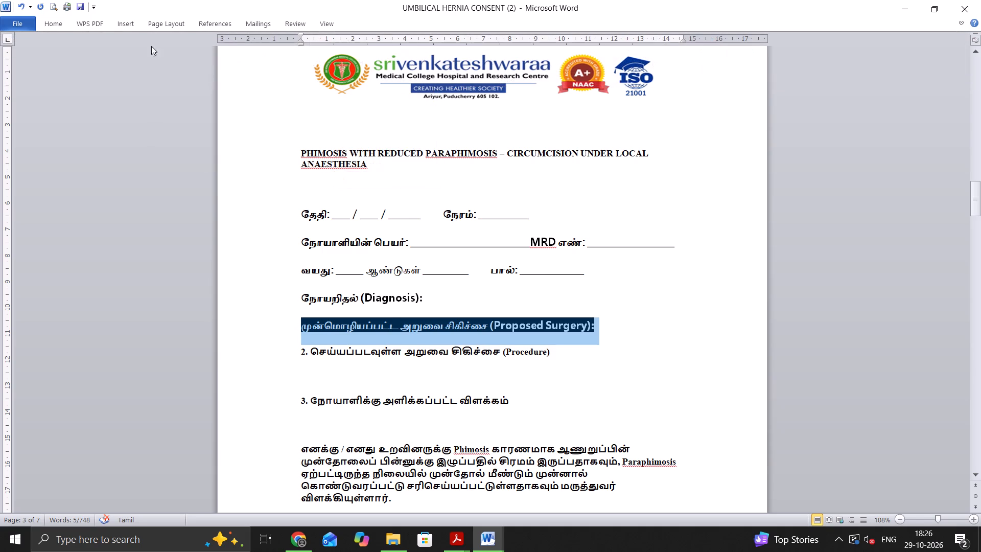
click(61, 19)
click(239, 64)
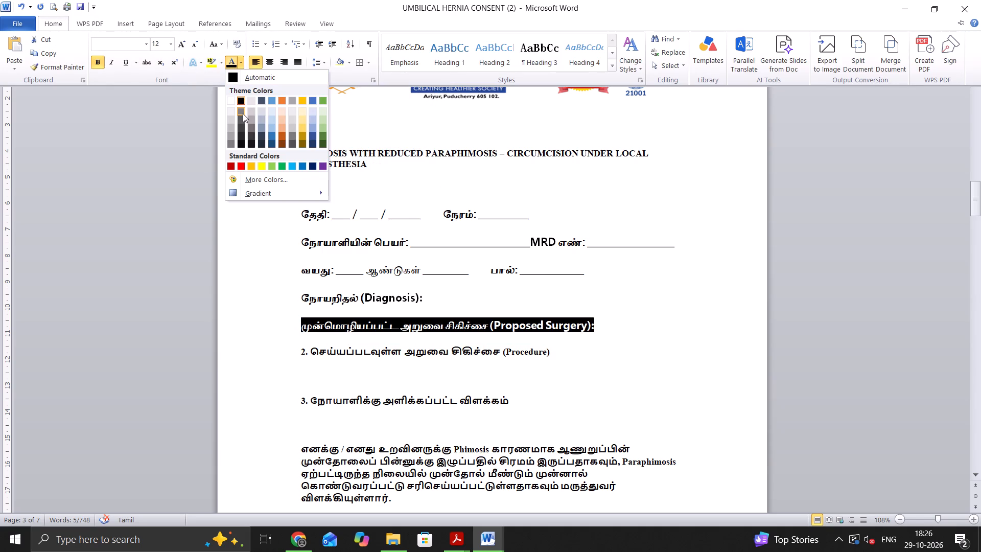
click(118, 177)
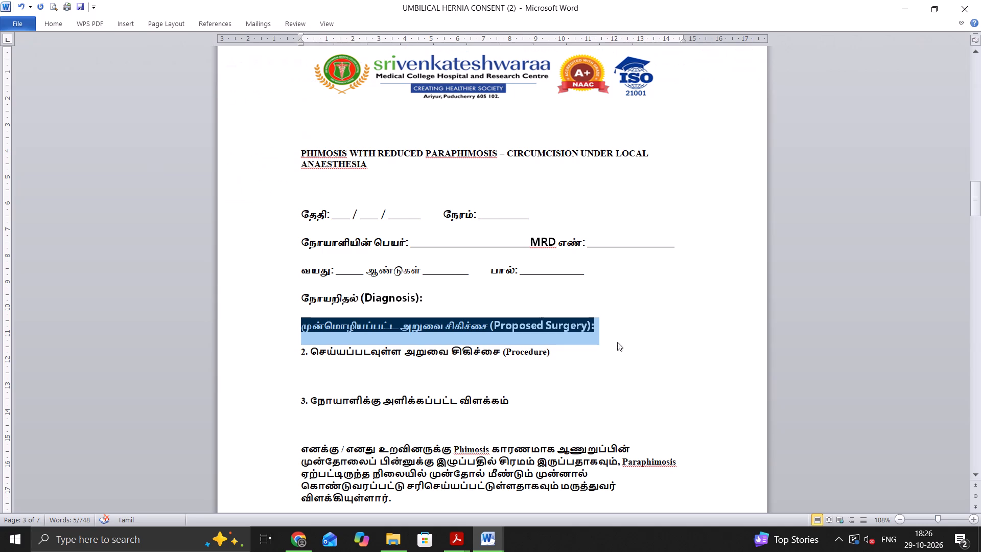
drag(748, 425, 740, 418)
Delete the old "2. செய்யப்படவுள்ள அறுவை சிகிச்சை (Procedure)" heading below the "(Proposed Surgery):" line.
click(329, 366)
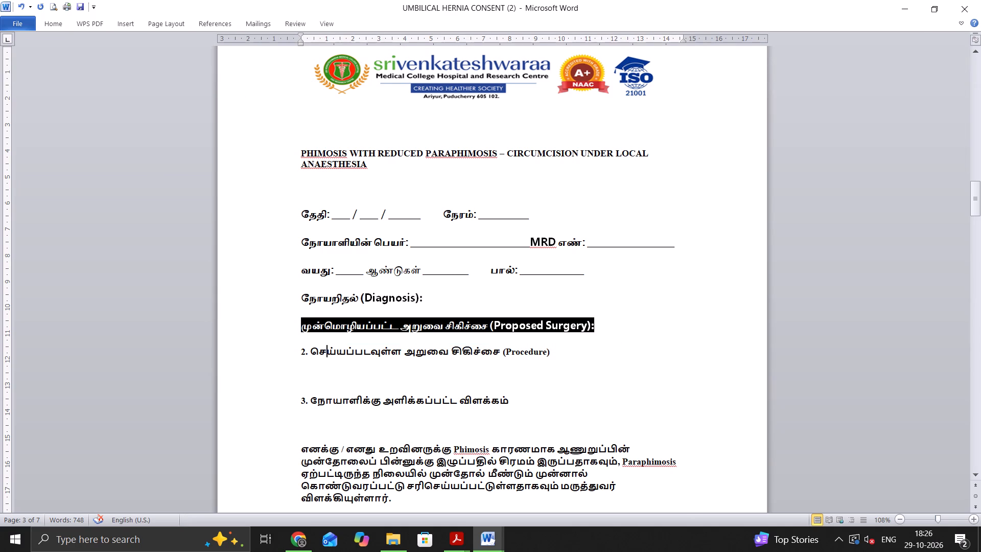
drag(565, 350, 301, 362)
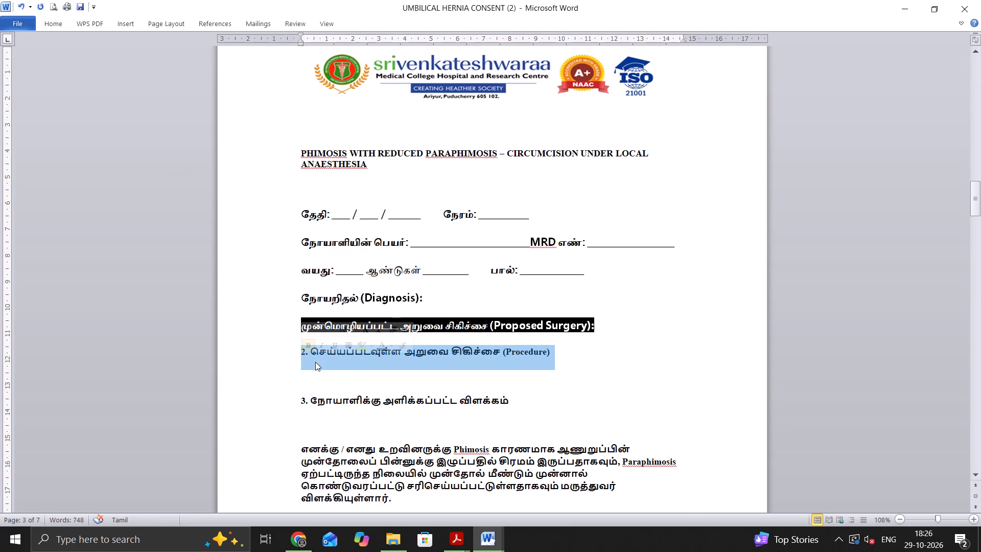
key(BackSpace)
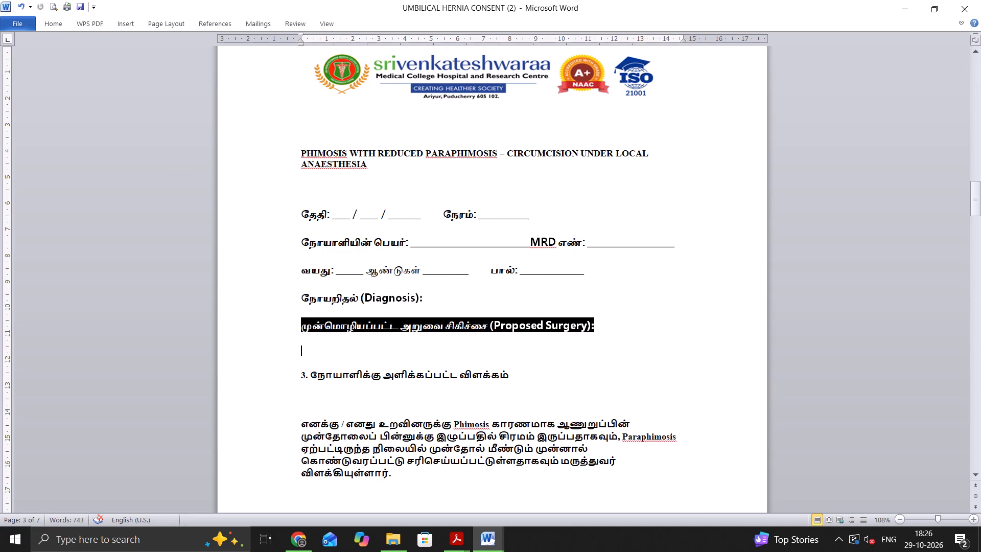
Set the font of the Phimosis explanation paragraph under heading 3 to Times New Roman.
scroll(400, 403, down, 4)
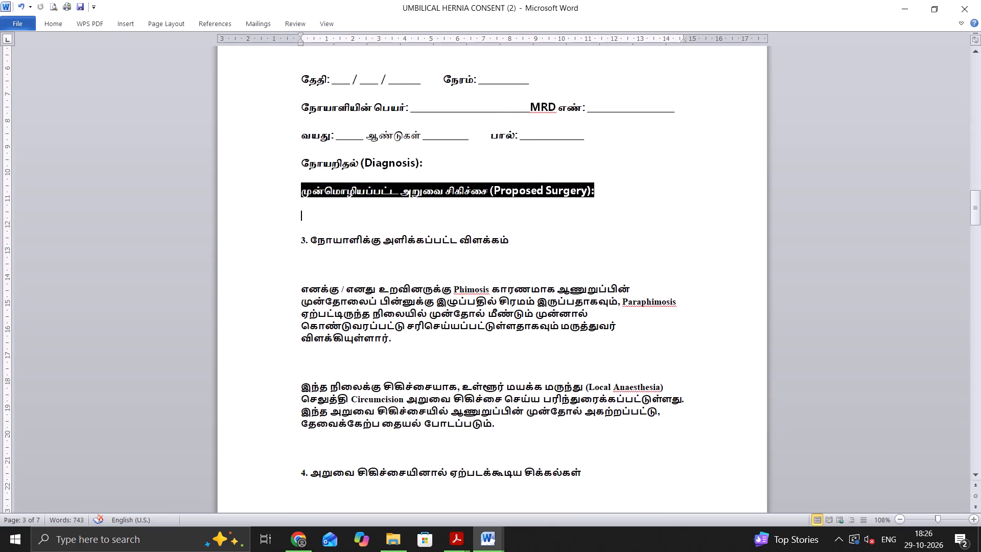
scroll(367, 431, down, 4)
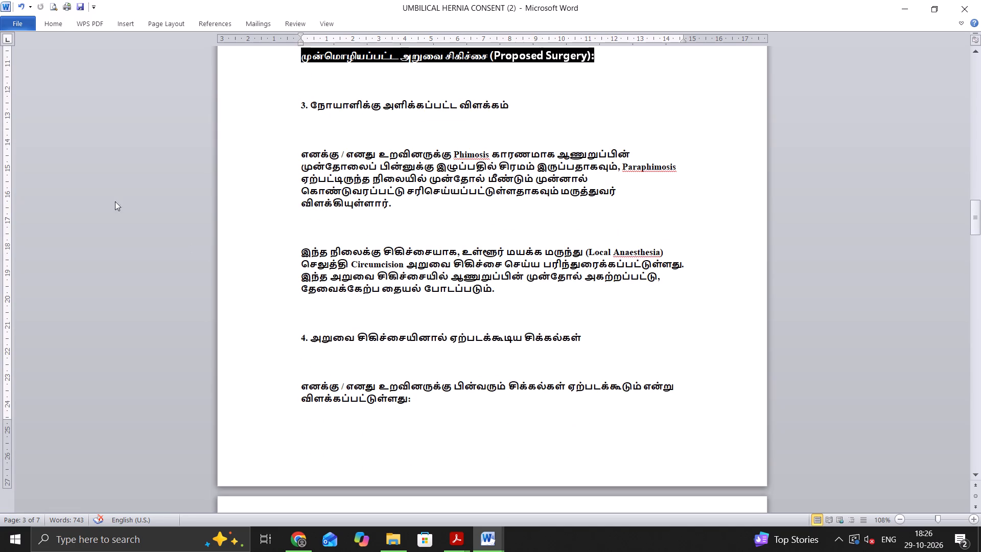
drag(310, 136, 404, 231)
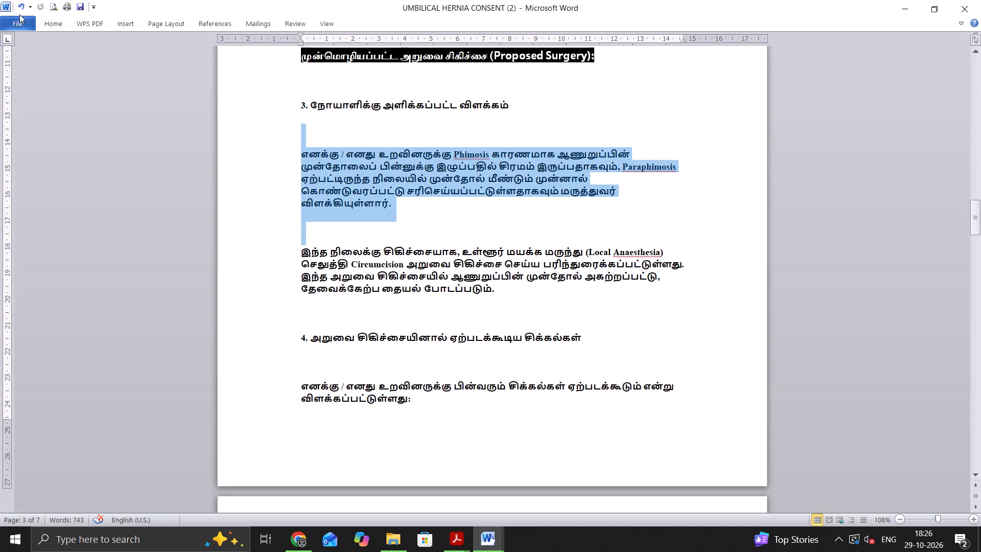
click(49, 27)
click(147, 41)
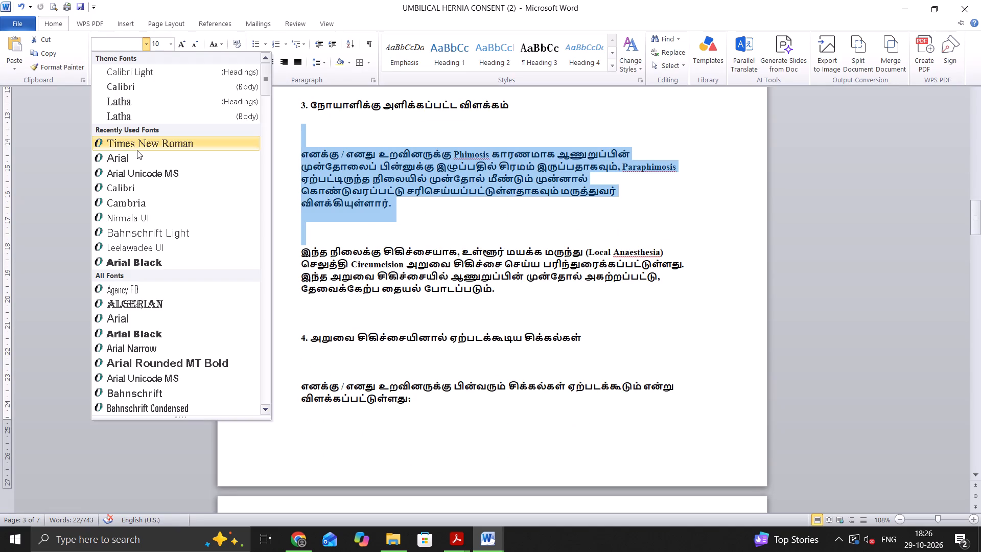
click(139, 145)
click(157, 234)
scroll(310, 202, up, 3)
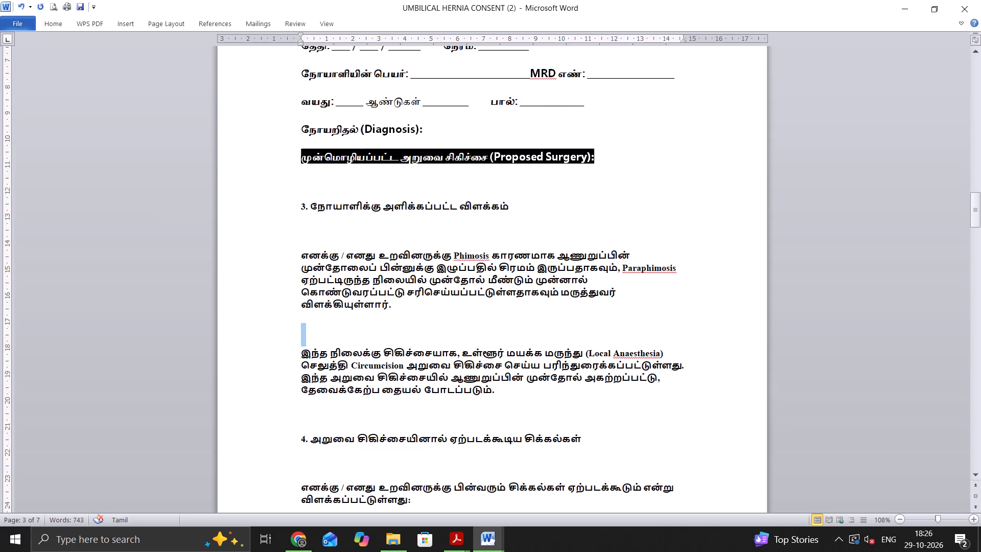
Remove the number "3." from the heading "நோயாளிக்கு அளிக்கப்பட்ட விளக்கம்".
scroll(310, 145, up, 3)
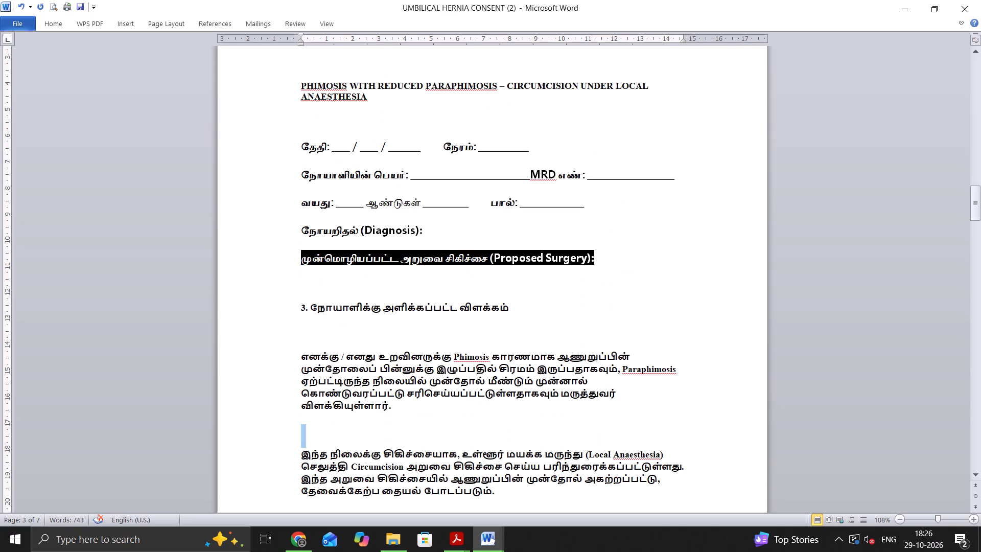
drag(293, 247, 310, 230)
drag(310, 230, 265, 243)
click(308, 295)
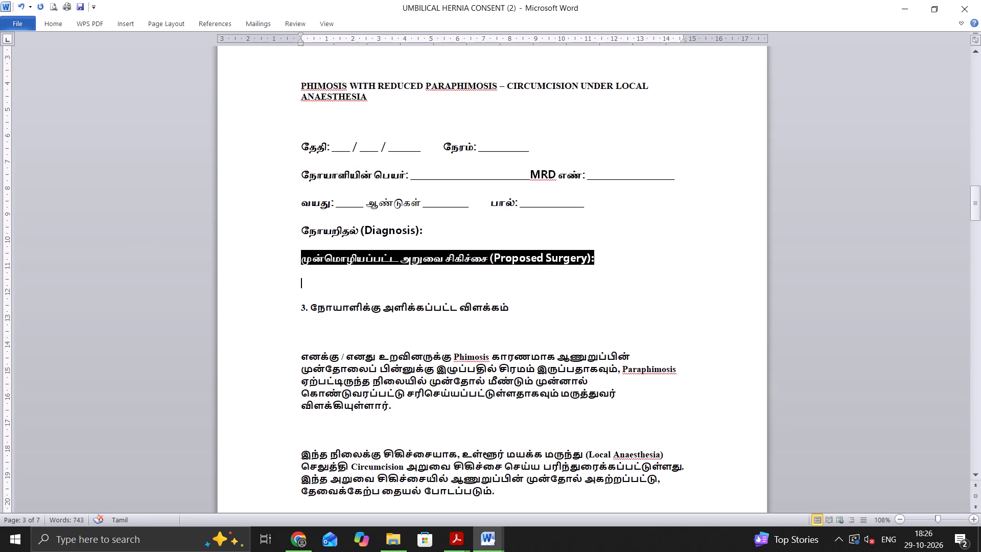
click(313, 307)
key(BackSpace)
key(BackSpace)
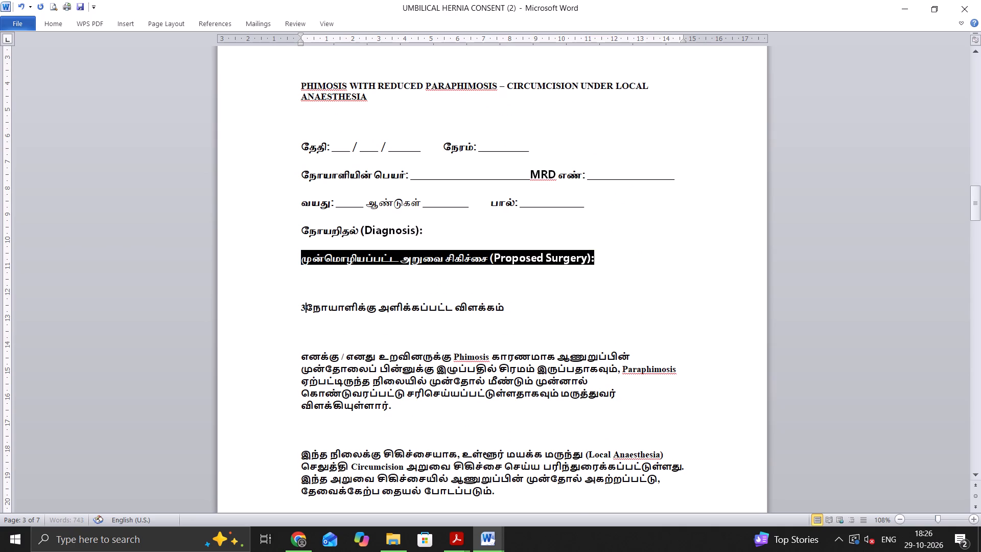
key(BackSpace)
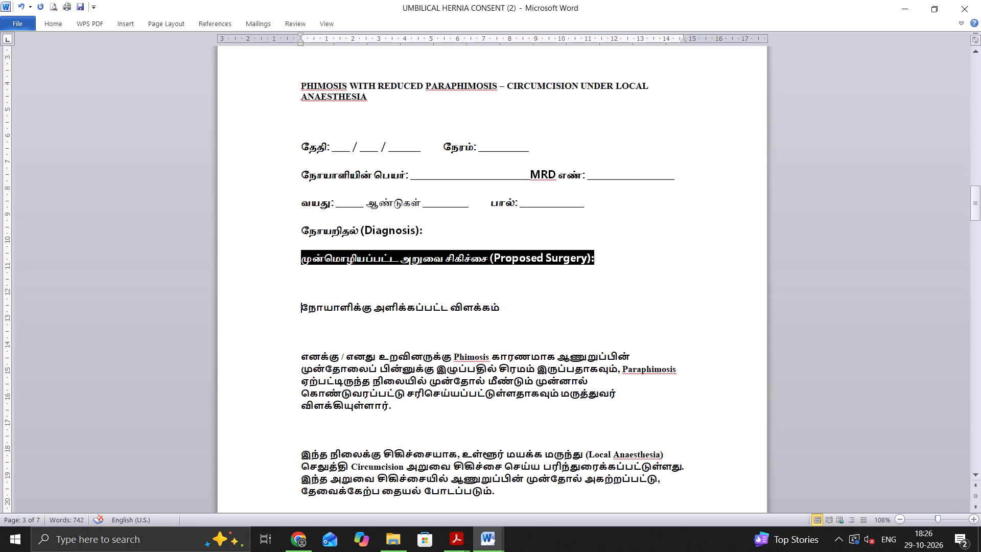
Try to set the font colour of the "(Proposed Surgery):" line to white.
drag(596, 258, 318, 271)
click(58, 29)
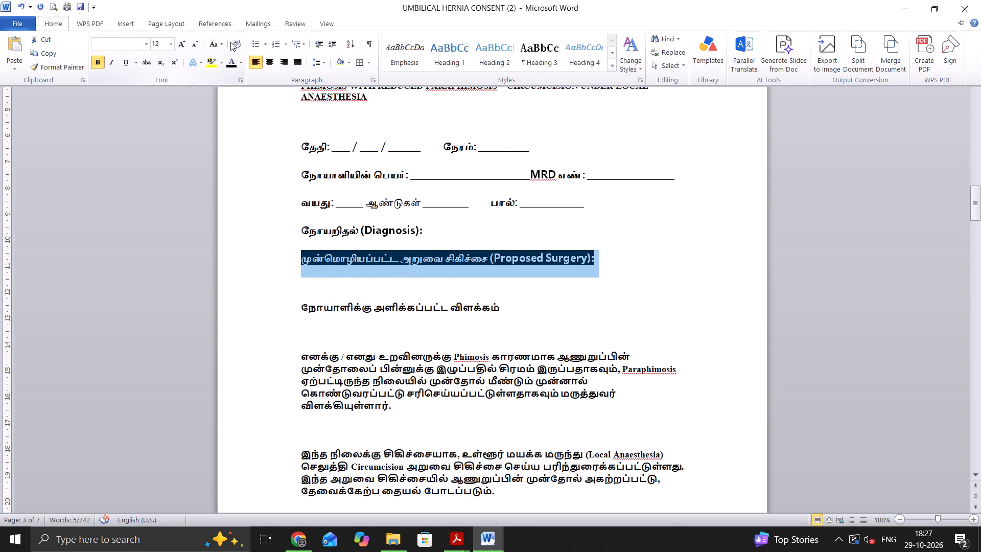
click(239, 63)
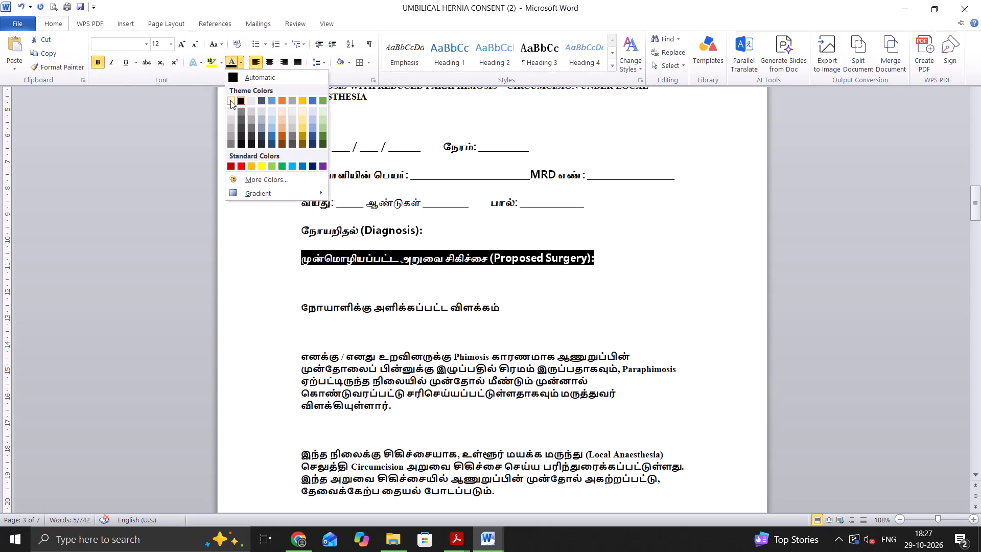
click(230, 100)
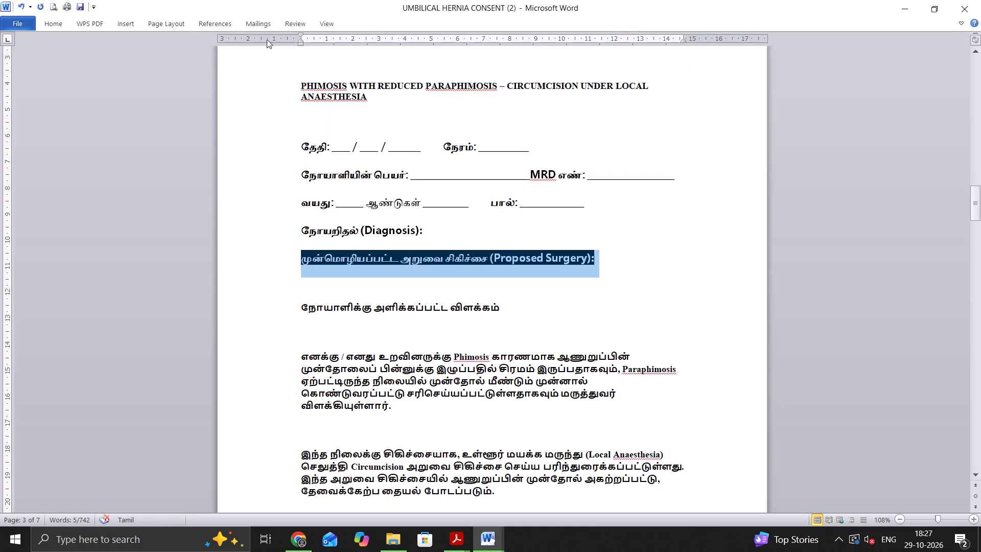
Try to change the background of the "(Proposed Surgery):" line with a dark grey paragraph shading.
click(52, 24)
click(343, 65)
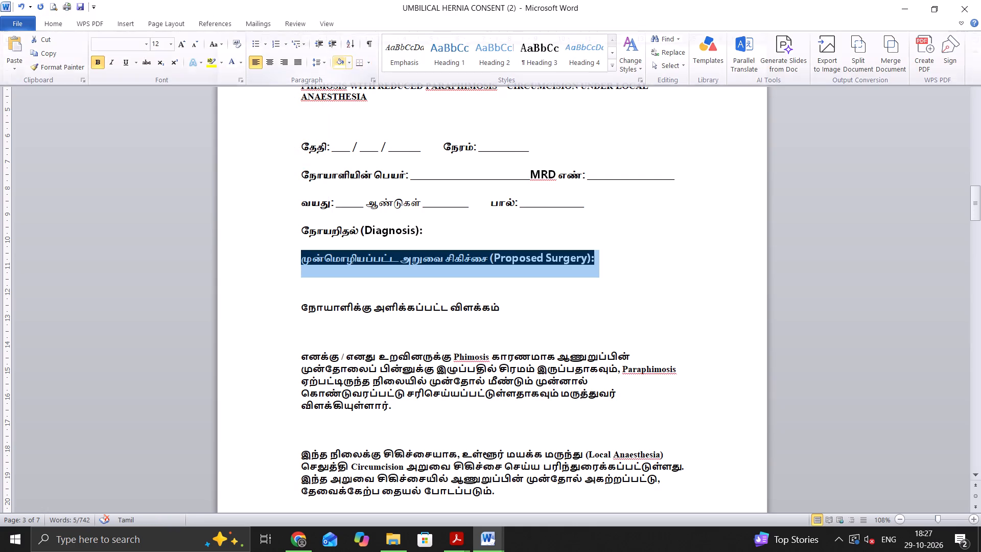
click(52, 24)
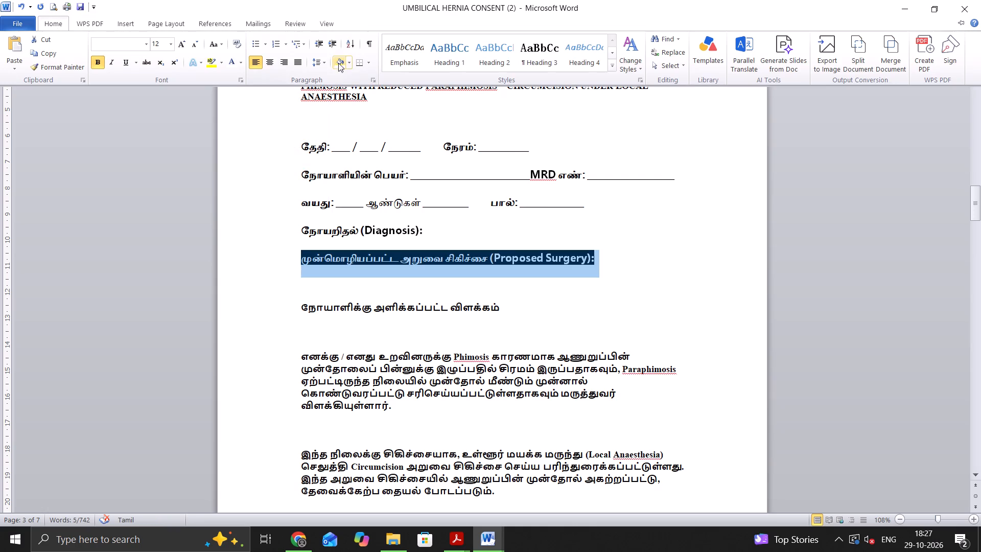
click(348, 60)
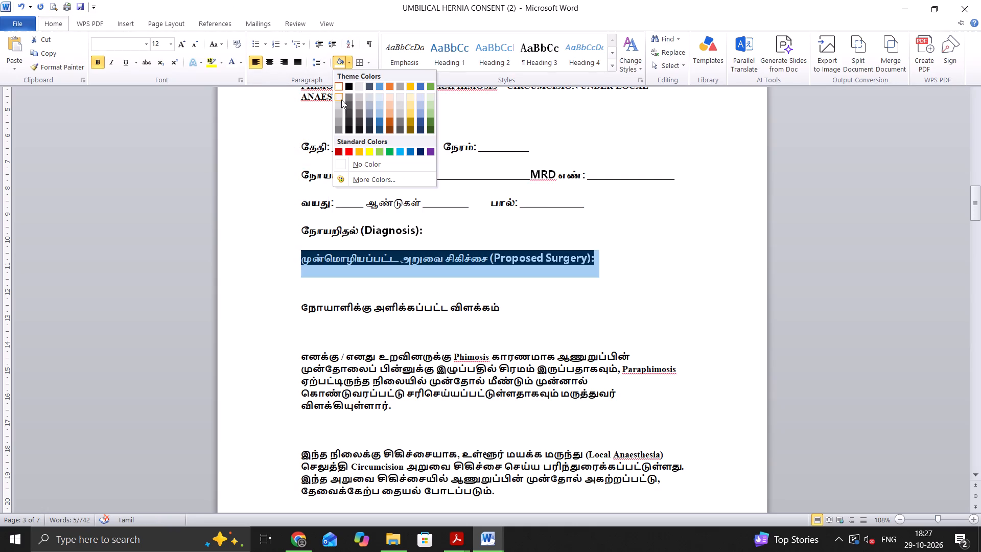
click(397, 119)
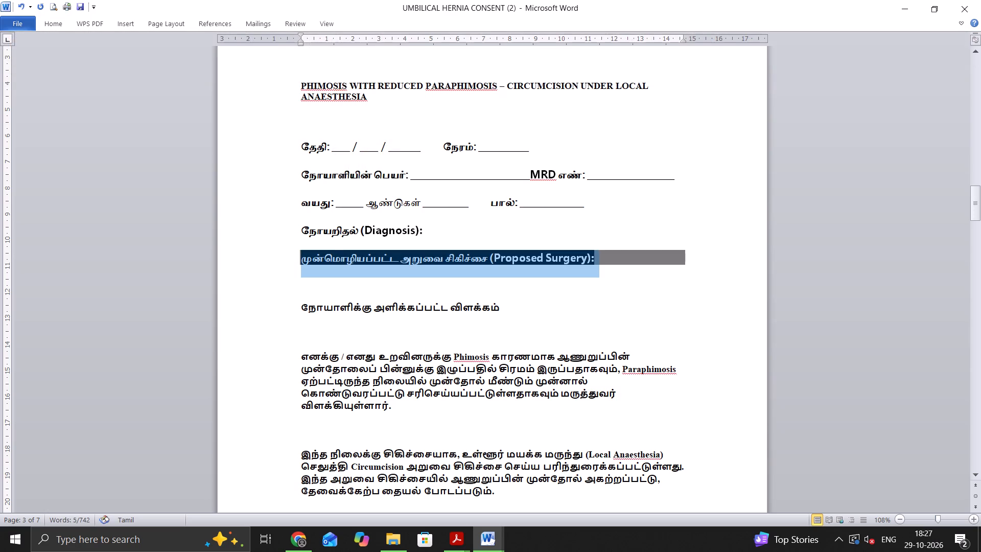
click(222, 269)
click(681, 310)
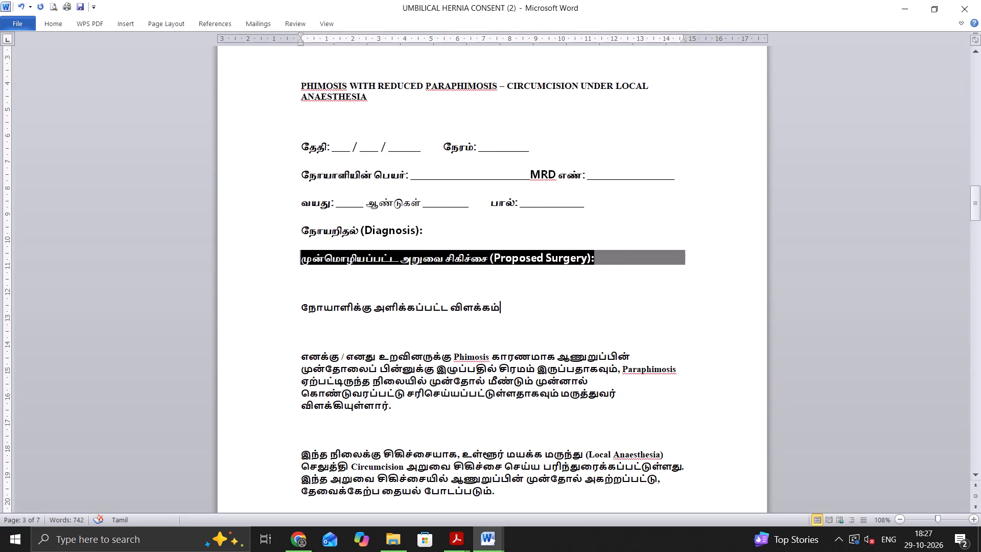
Delete the shaded "முன்மொழியப்பட்ட அறுவை சிகிச்சை (Proposed Surgery):" line below the Diagnosis line.
right_click(349, 255)
click(541, 255)
drag(621, 252, 291, 271)
key(BackSpace)
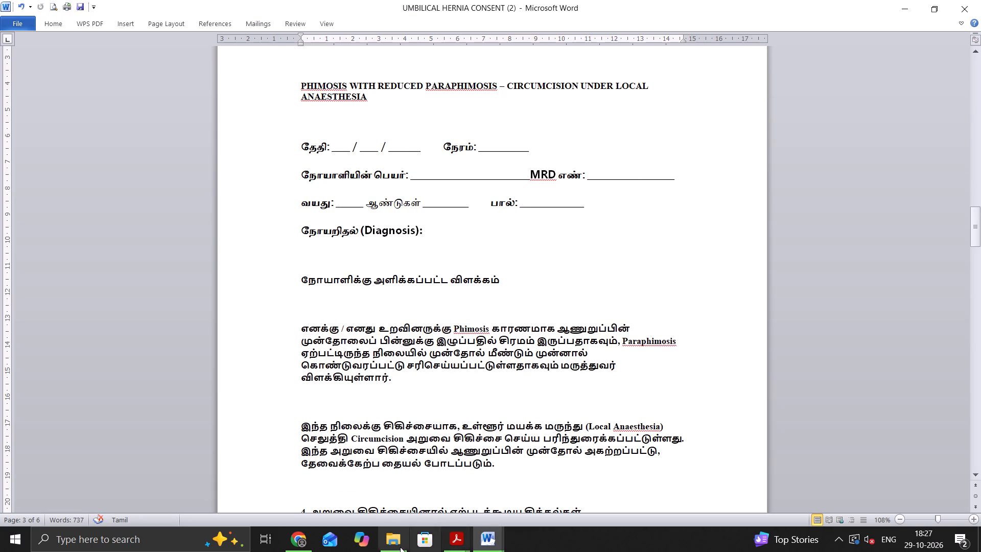
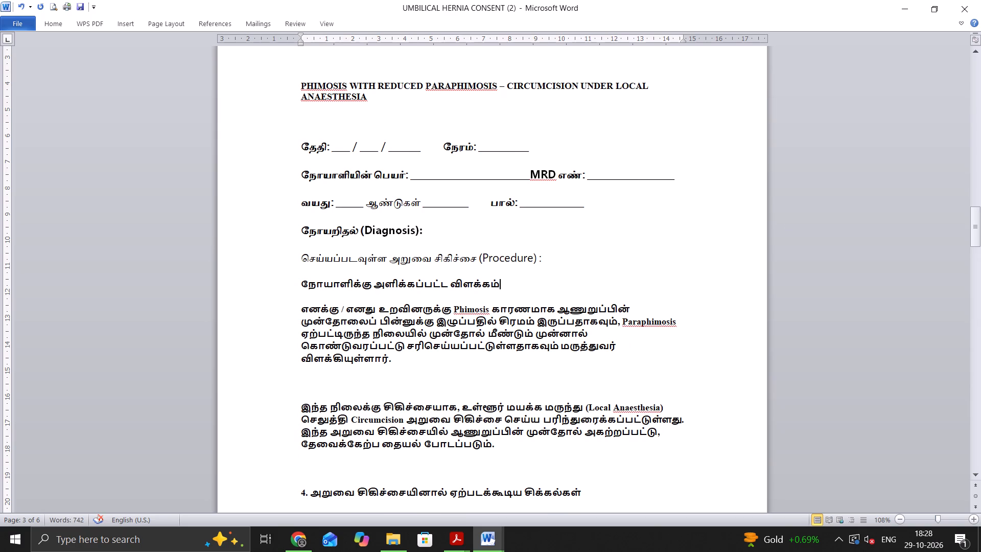
scroll(471, 314, down, 1)
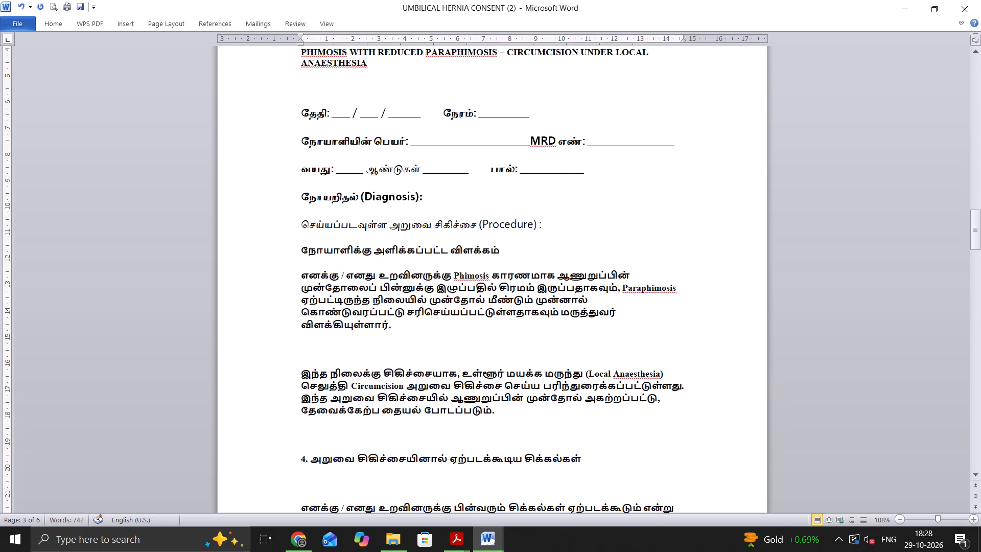
key(space)
text(:)
Remove the blank lines between the Phimosis explanation paragraphs, around the surgical complications heading, and before its numbered list.
click(309, 364)
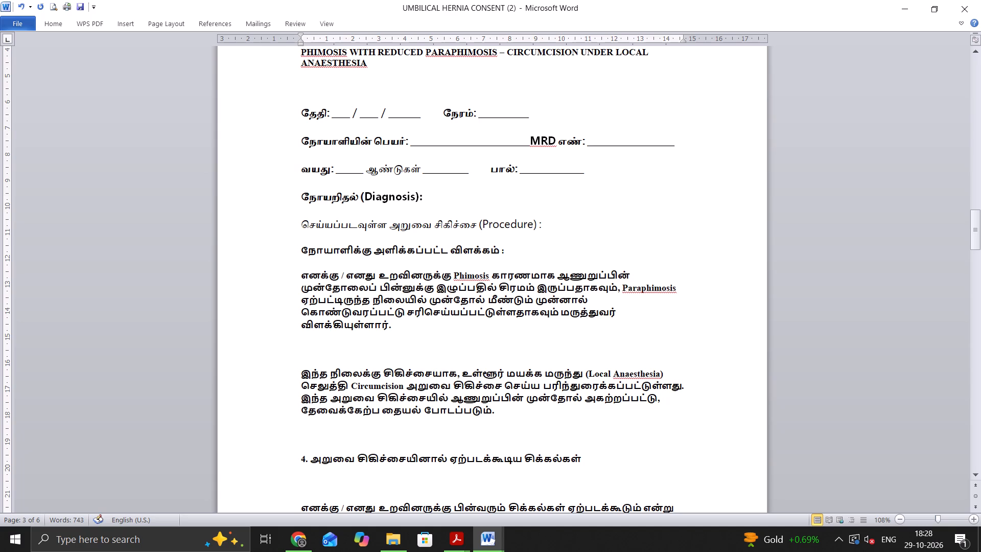
key(BackSpace)
key(BackSpace)
key(period)
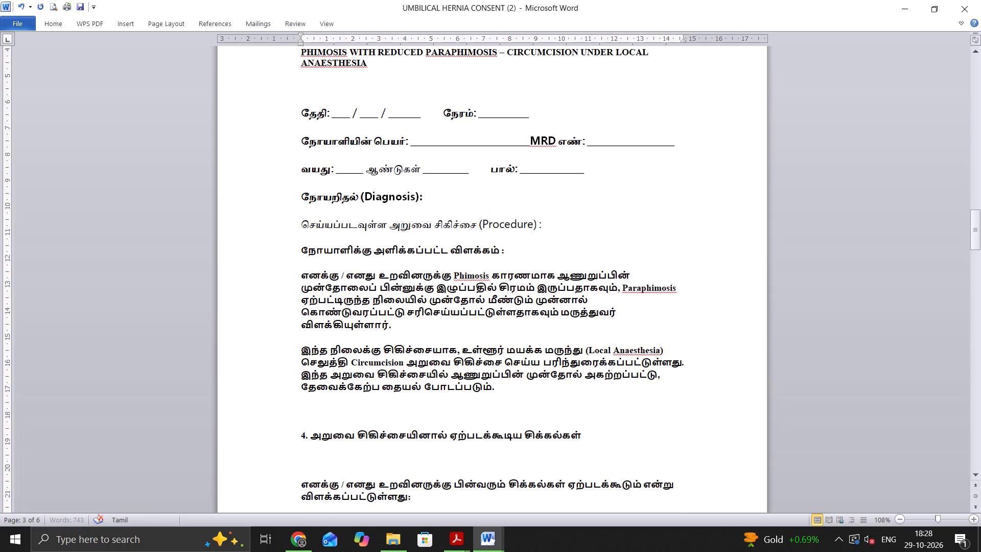
scroll(364, 395, down, 1)
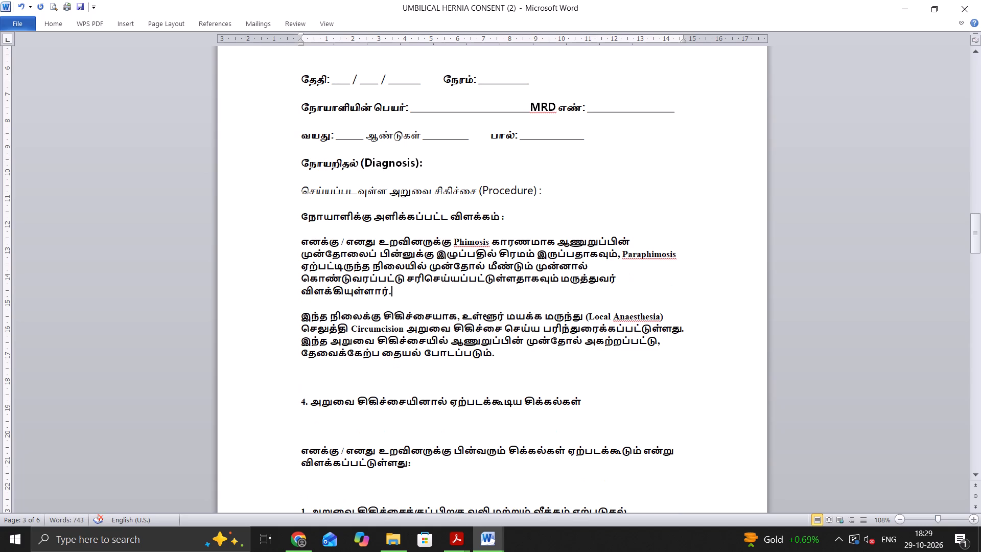
click(320, 390)
key(BackSpace)
click(287, 413)
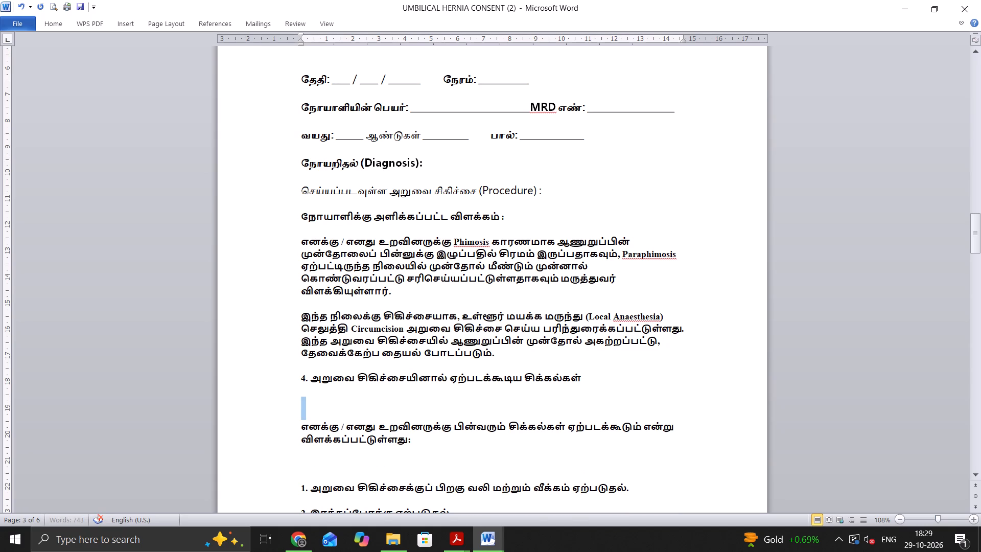
key(BackSpace)
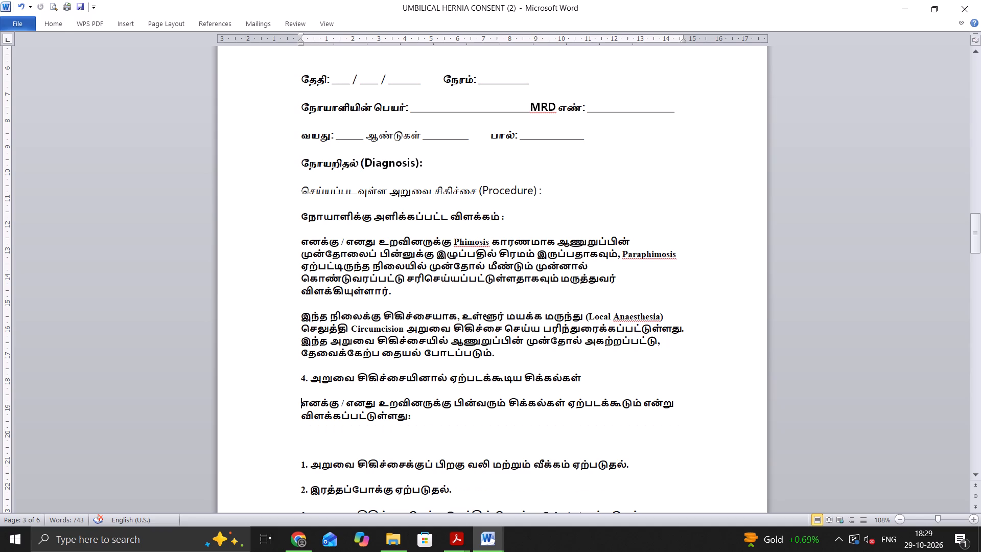
key(Down)
key(Down)
key(BackSpace)
Review the surgical complications list through to the untreated-condition complications heading for remaining blank lines and heading numbers.
key(Down)
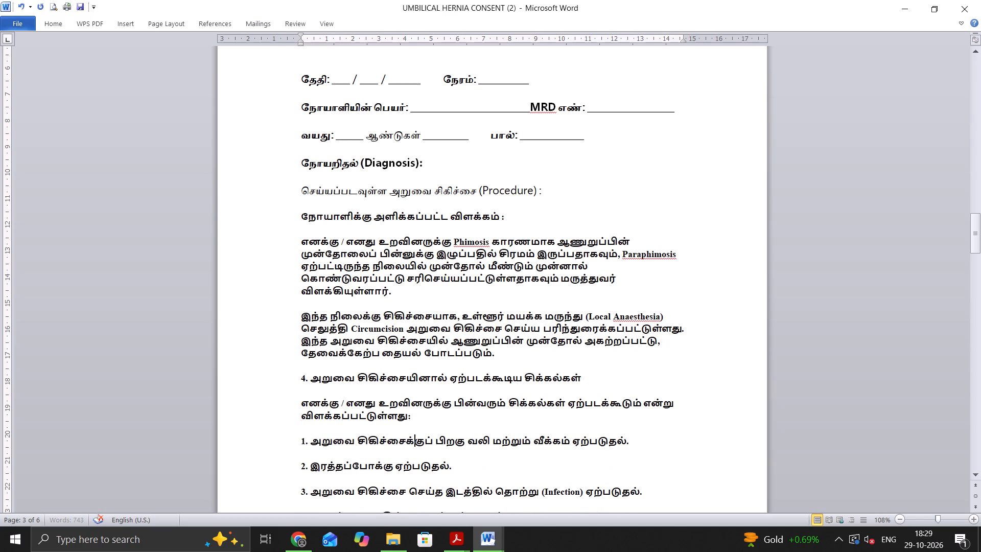
key(Down)
key(Down)
key(Down)
key(Down)
key(Down)
key(Down)
key(Down)
key(Down)
key(Down)
key(Down)
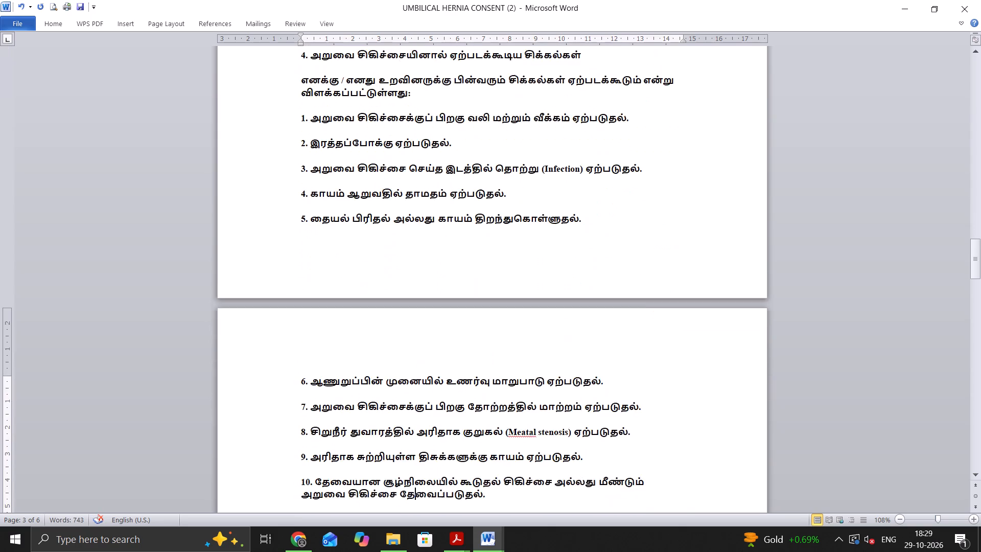
key(Down)
key(Down)
key(Down)
key(Down)
key(Down)
key(Down)
key(Down)
key(Up)
key(Up)
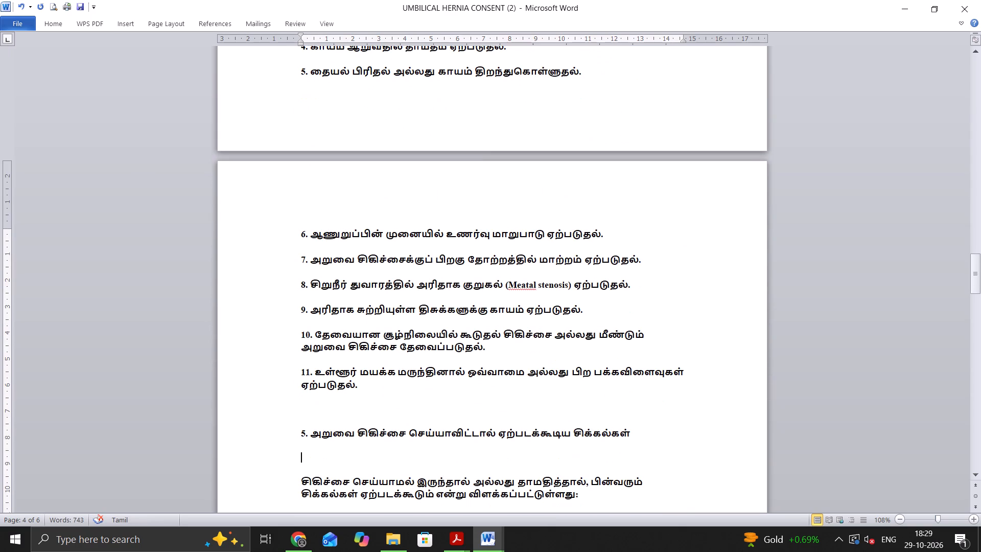
key(Up)
key(Up)
Number the "நோயாளிக்கு அளிக்கப்பட்ட விளக்கம் :" heading as item 1 of an automatic list.
scroll(361, 186, up, 19)
scroll(354, 412, down, 2)
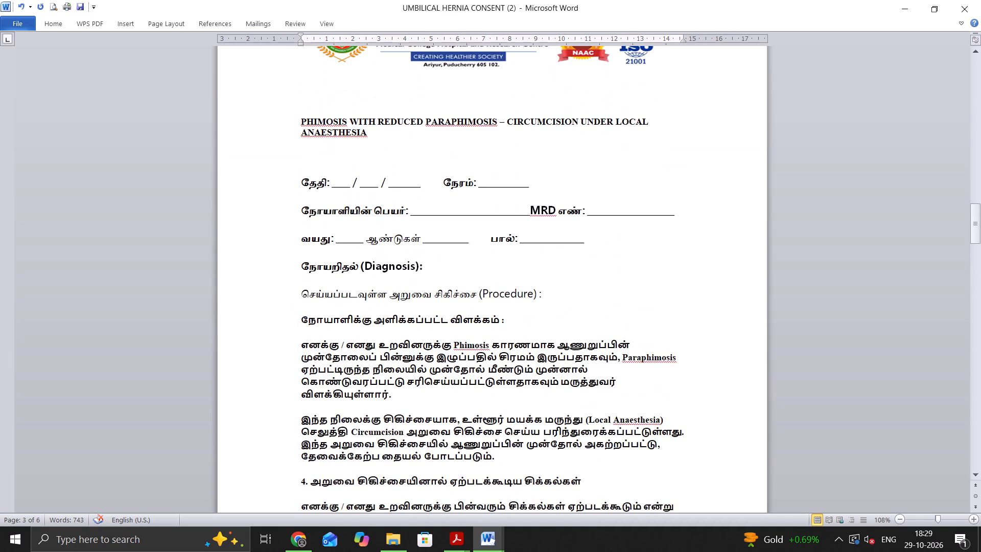
scroll(351, 420, down, 1)
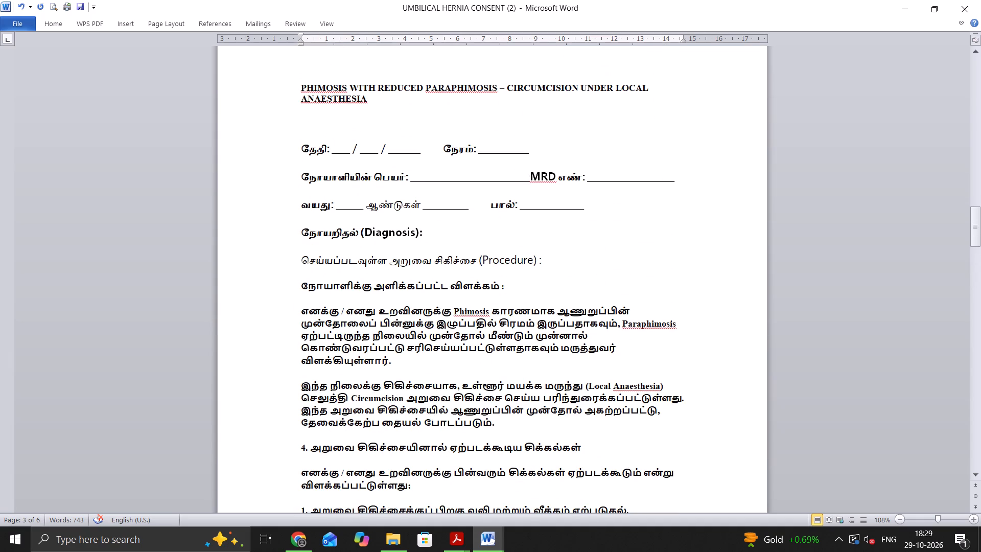
click(299, 291)
text(1.)
key(space)
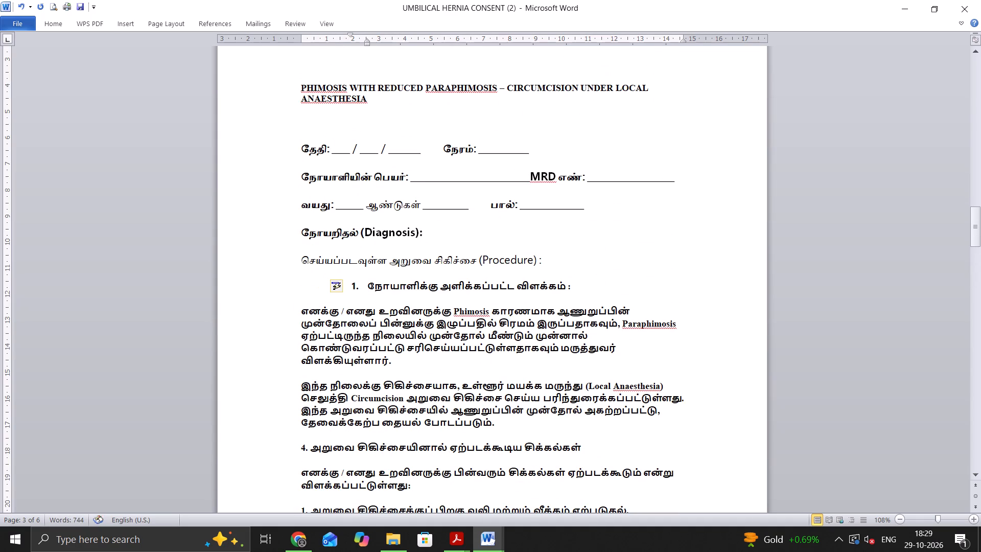
Renumber the "அறுவை சிகிச்சையினால் ஏற்படக்கூடிய சிக்கல்கள்" heading as automatic list item 2.
click(308, 449)
key(BackSpace)
key(BackSpace)
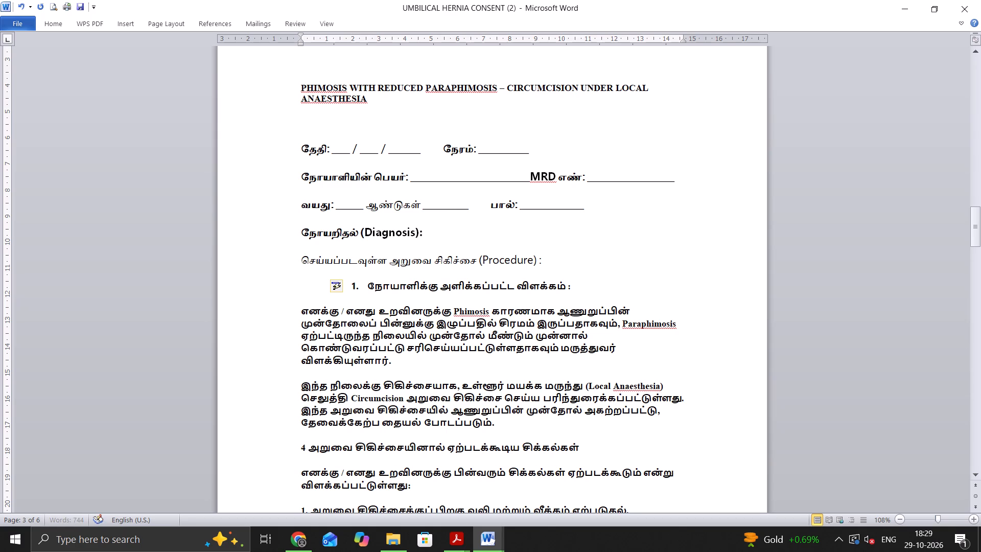
text(2.)
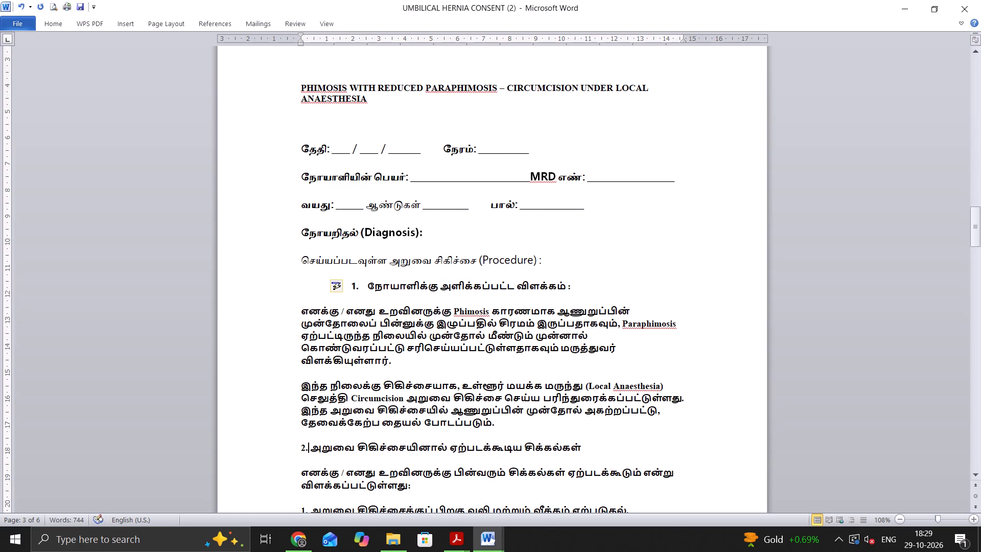
key(space)
Renumber the "அறுவை சிகிச்சை செய்யாவிட்டால் ஏற்படக்கூடிய சிக்கல்கள்" heading as automatic list item 3.
scroll(319, 340, down, 2)
scroll(470, 425, down, 2)
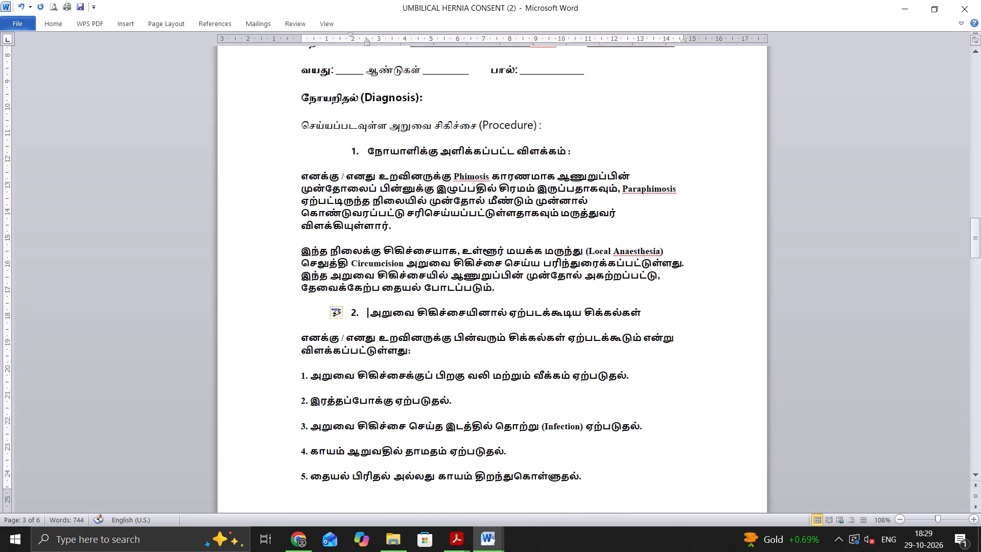
scroll(470, 427, down, 12)
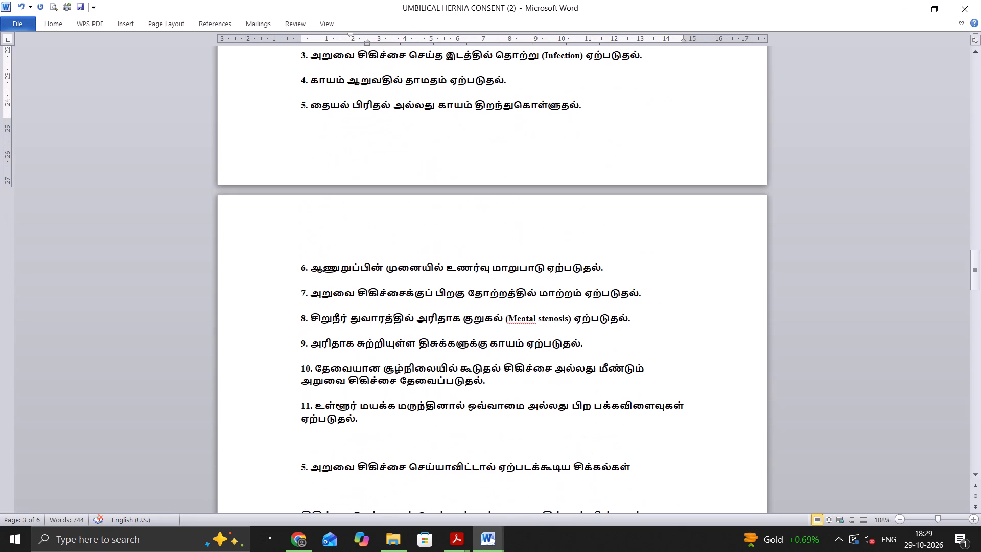
click(309, 435)
key(BackSpace)
key(BackSpace)
key(BackSpace)
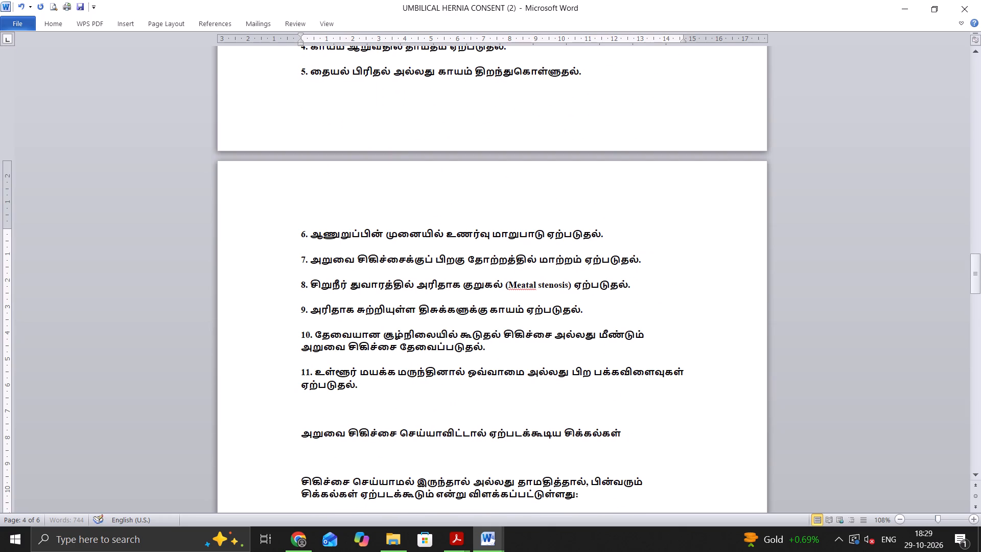
text(3.)
key(space)
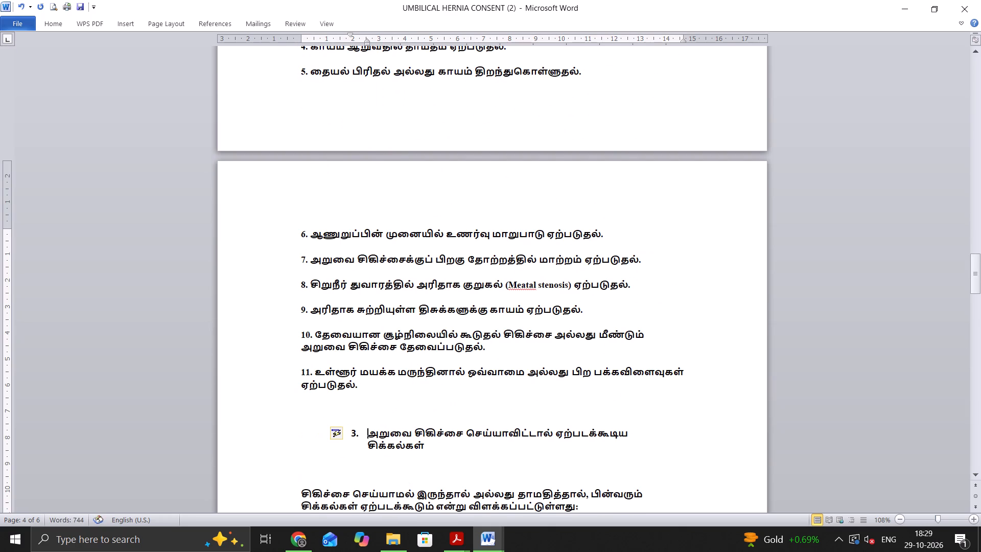
Remove the blank lines above and below the introductory sentence under heading 3.
scroll(478, 434, down, 3)
click(294, 395)
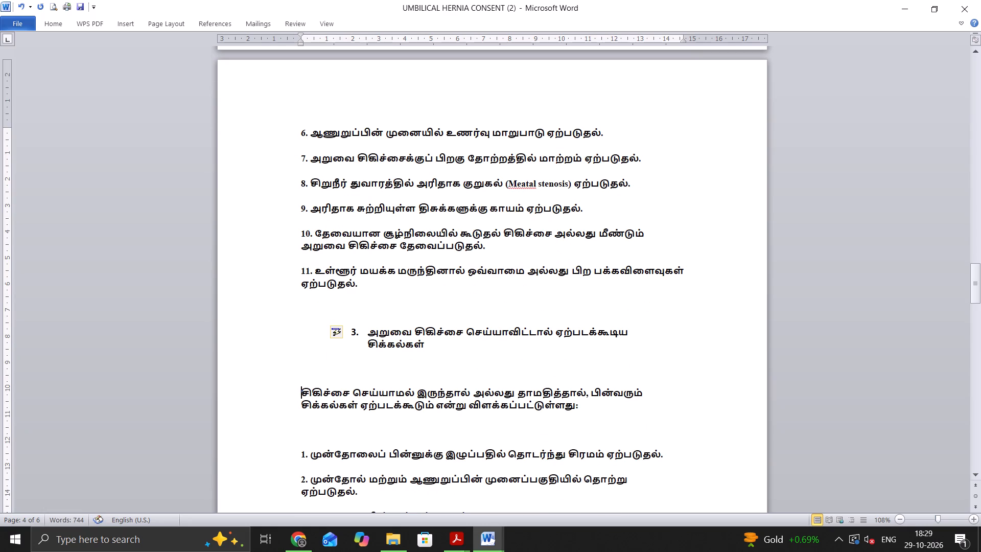
key(BackSpace)
scroll(356, 456, down, 2)
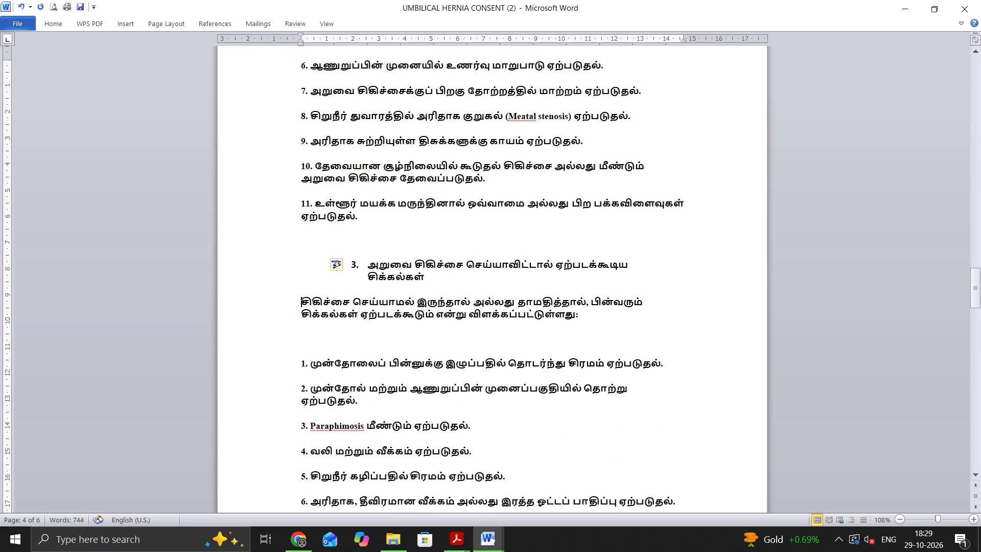
click(302, 356)
key(BackSpace)
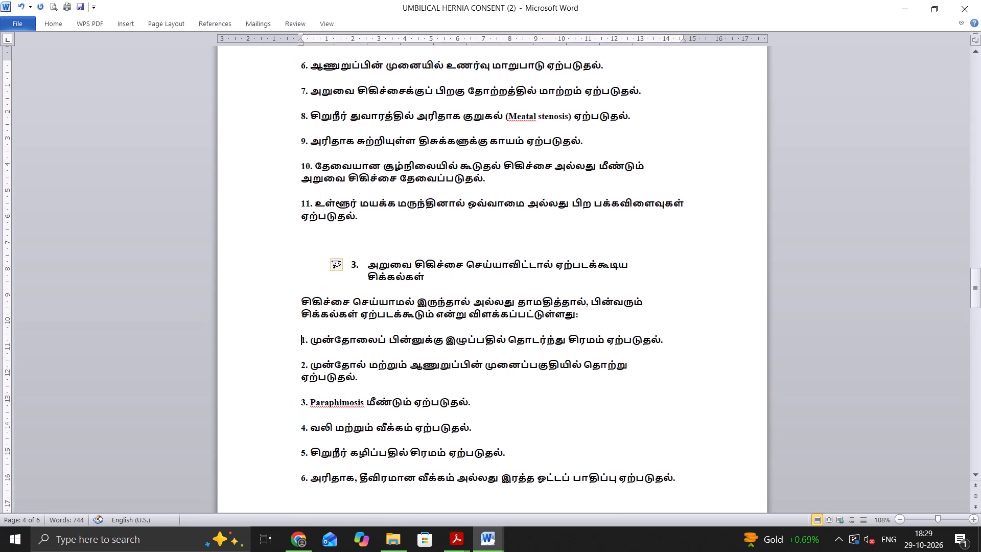
Renumber the "மாற்று சிகிச்சை முறைகள்" heading as automatic list item 4.
scroll(359, 390, down, 3)
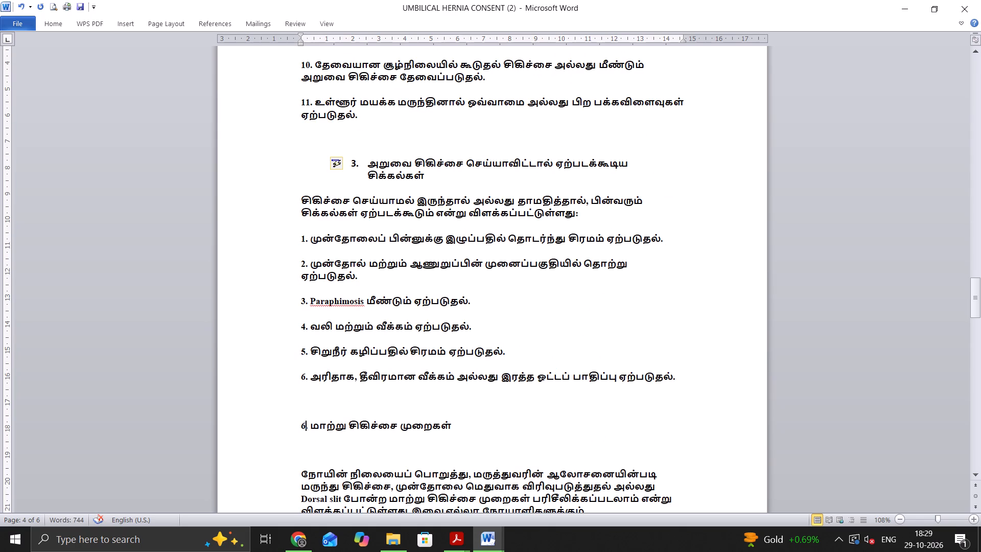
click(306, 427)
key(BackSpace)
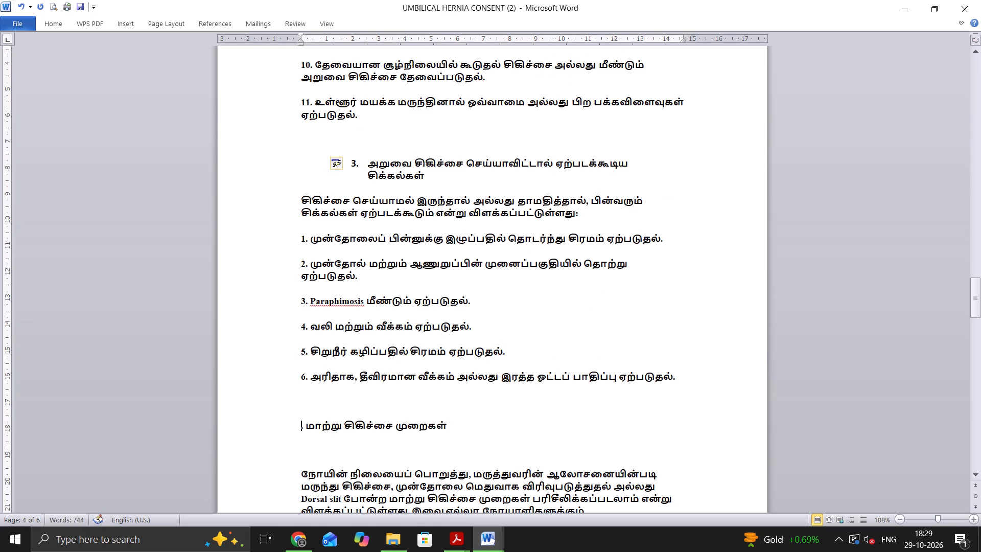
text(4)
key(space)
key(BackSpace)
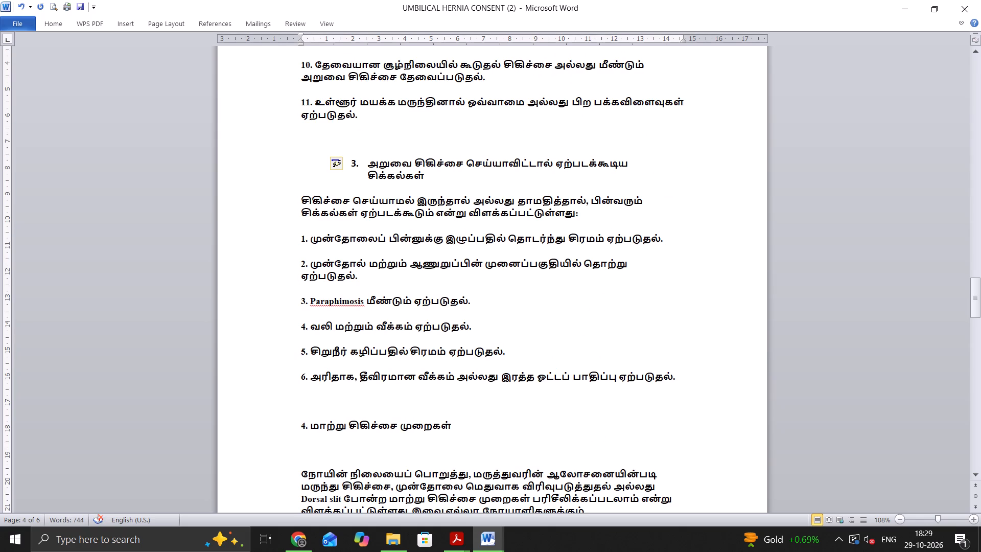
key(Right)
key(space)
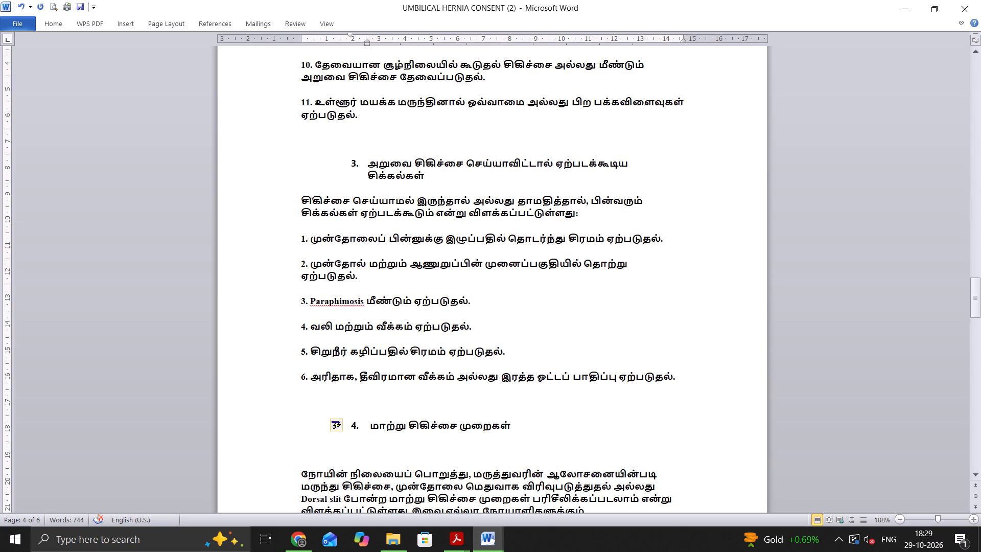
Remove the blank line between the "மாற்று சிகிச்சை முறைகள்" heading and its paragraph.
scroll(402, 425, down, 2)
scroll(355, 464, down, 2)
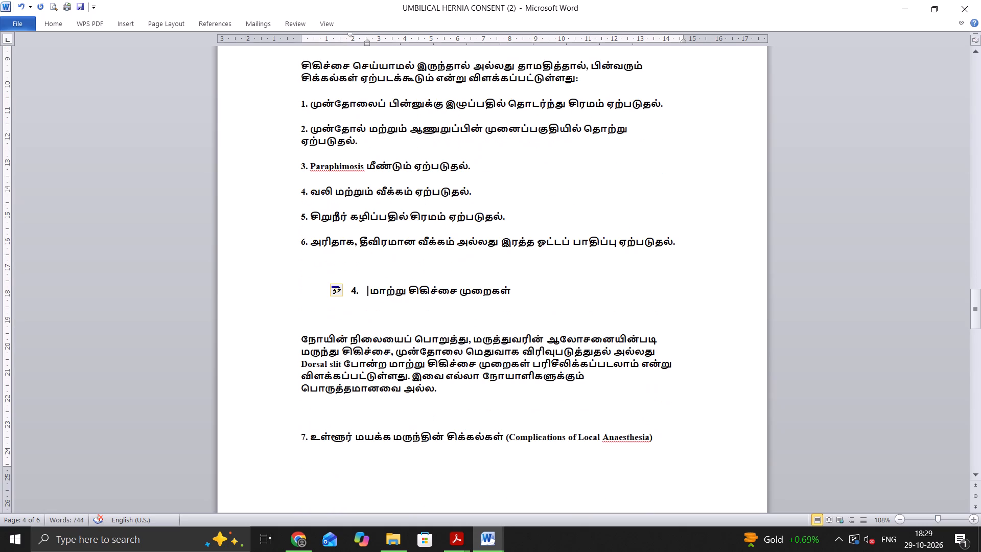
click(302, 339)
key(BackSpace)
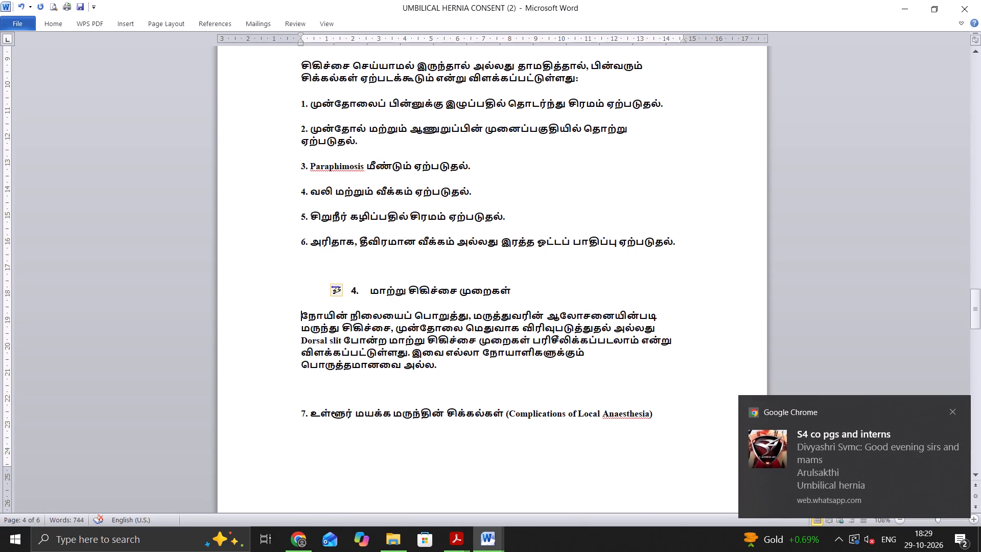
Renumber the "உள்ளூர் மயக்க மருந்தின் சிக்கல்கள் (Complications of Local Anaesthesia)" heading as automatic list item 5.
click(308, 412)
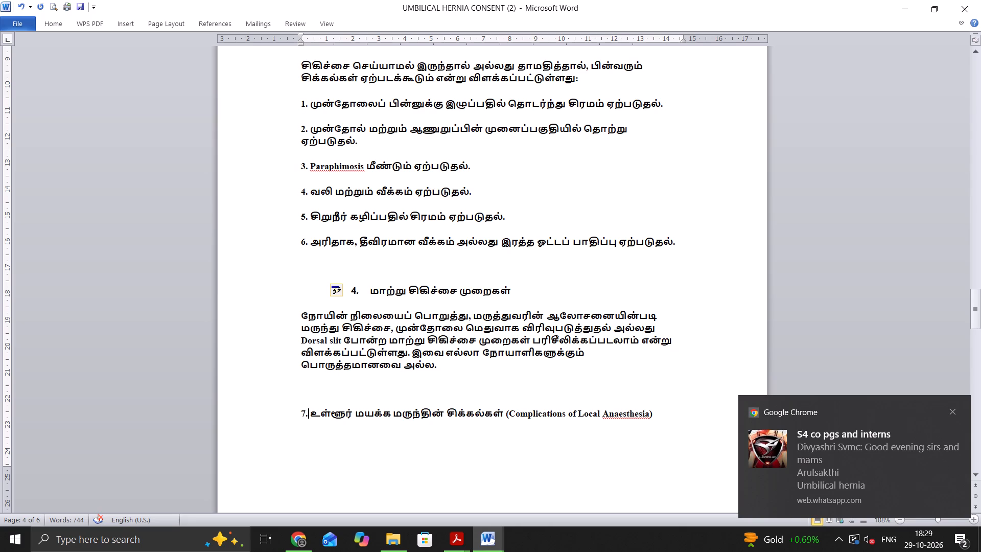
key(BackSpace)
key(BackSpace)
text(5.)
key(space)
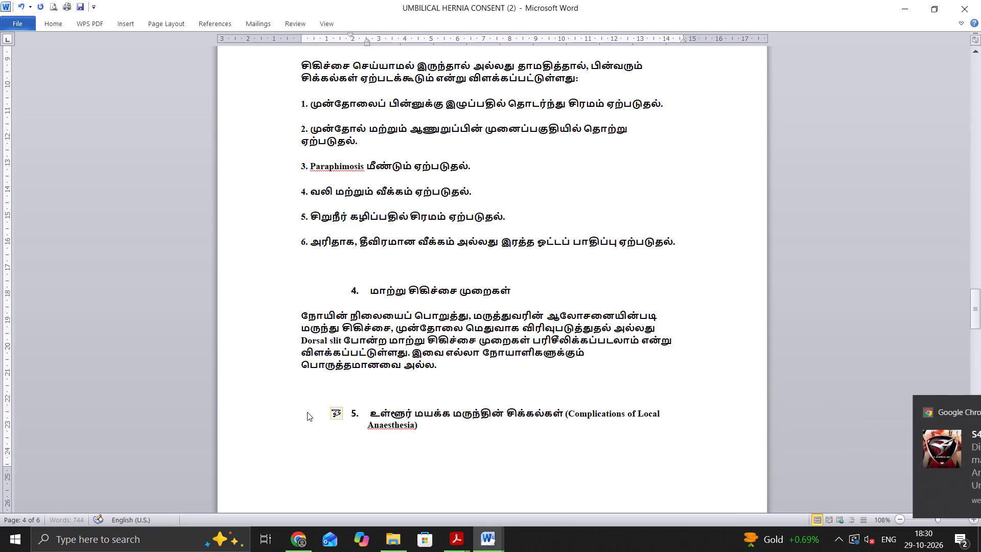
Renumber the "நோயாளியின் சம்மதம்" heading as automatic list item 6.
scroll(410, 376, down, 8)
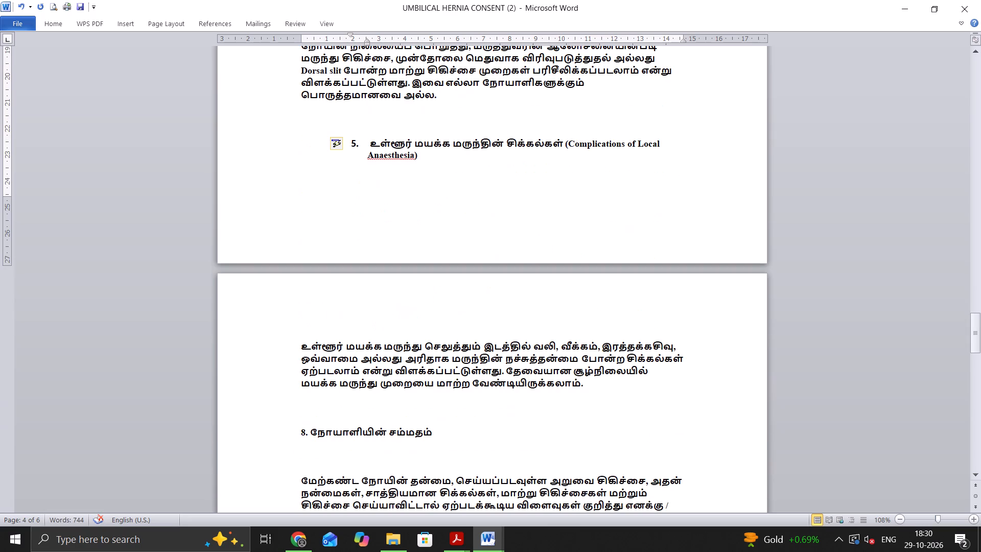
click(311, 430)
key(BackSpace)
key(BackSpace)
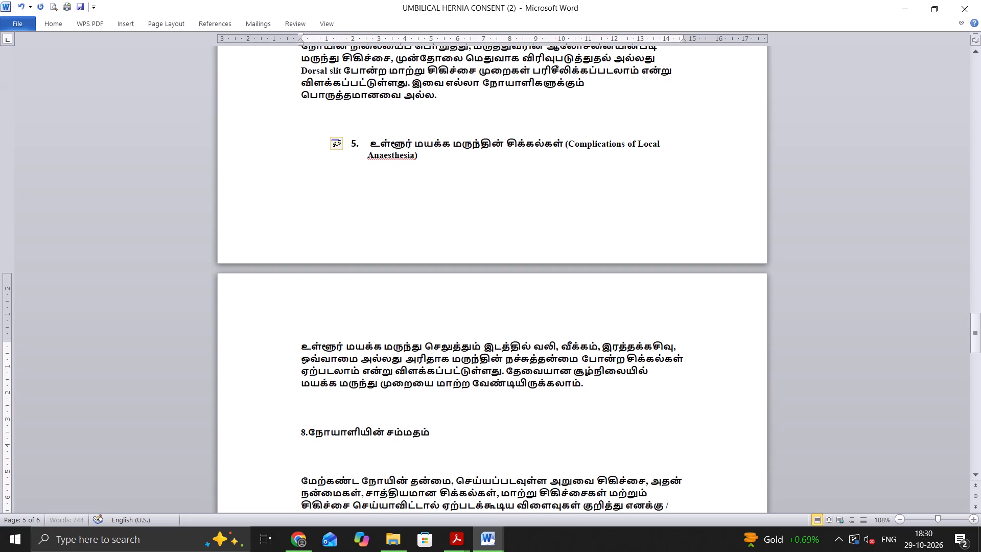
key(BackSpace)
text(6.)
key(space)
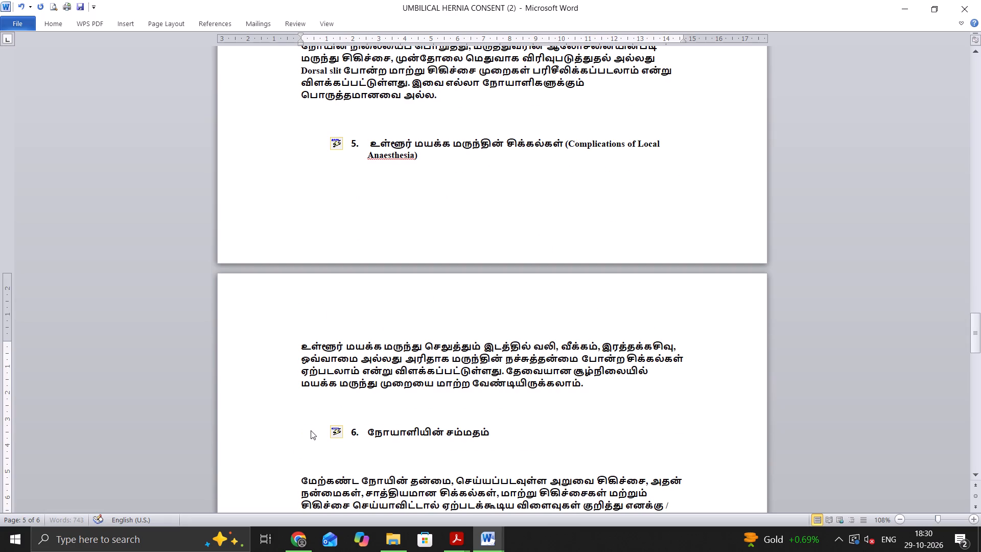
Remove the blank line between heading 5 and its paragraph, making the paragraph an unnumbered one indented under the heading.
click(298, 345)
key(BackSpace)
key(BackSpace)
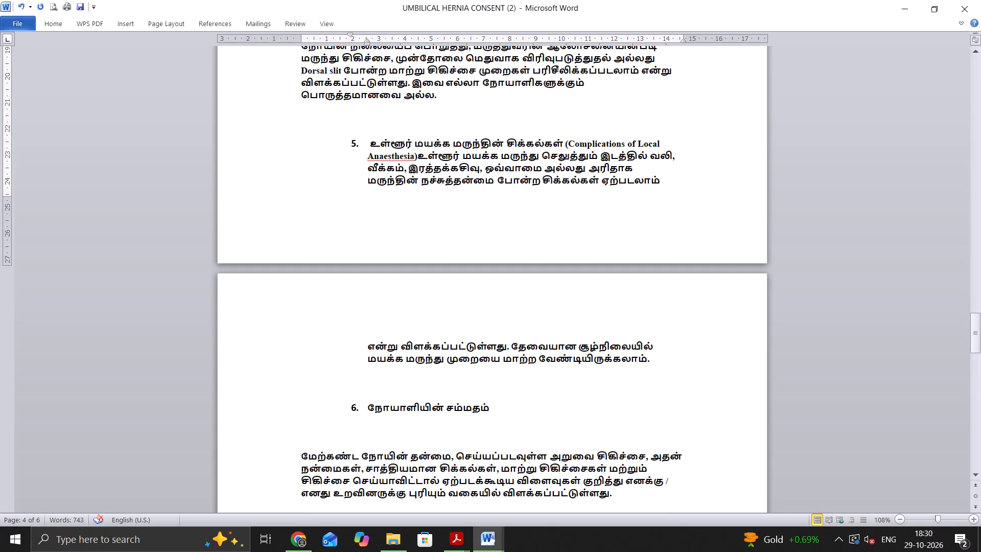
key(Return)
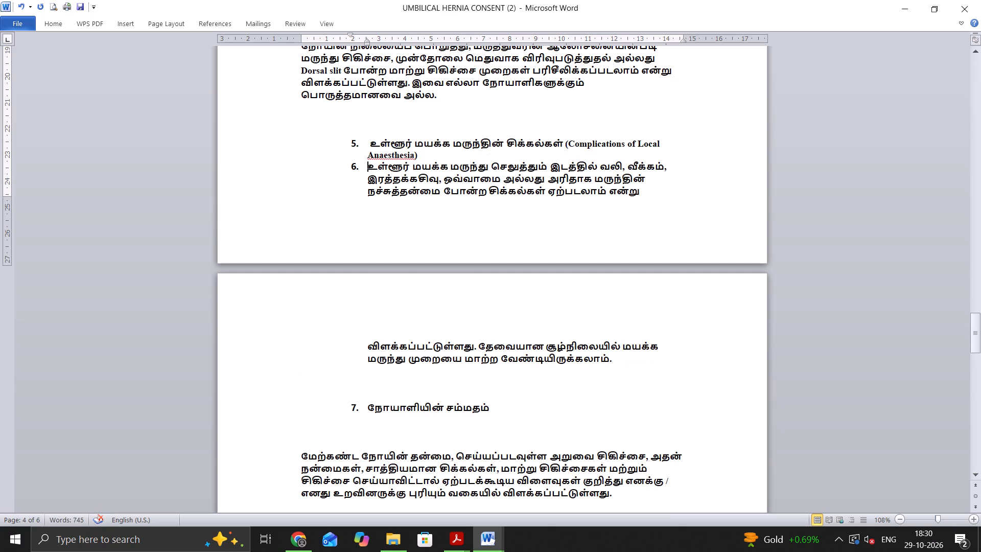
key(BackSpace)
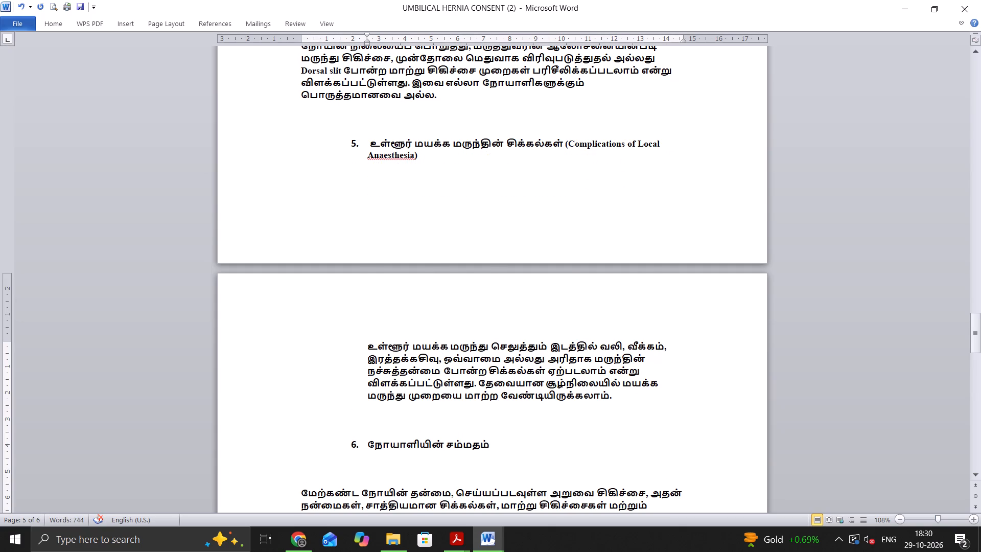
Remove the blank lines above both consent paragraphs under the "நோயாளியின் சம்மதம்" heading.
scroll(367, 403, down, 2)
click(294, 427)
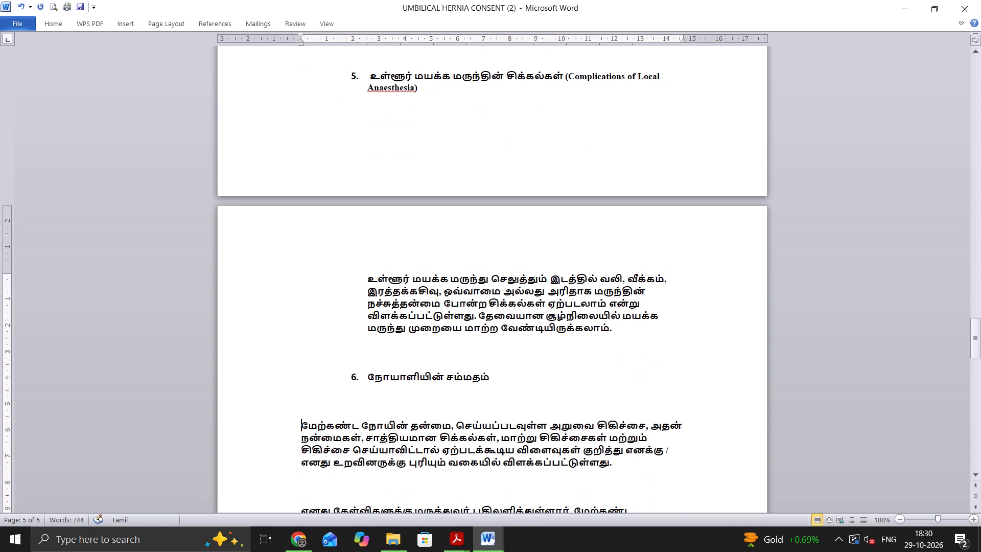
key(BackSpace)
scroll(300, 459, down, 4)
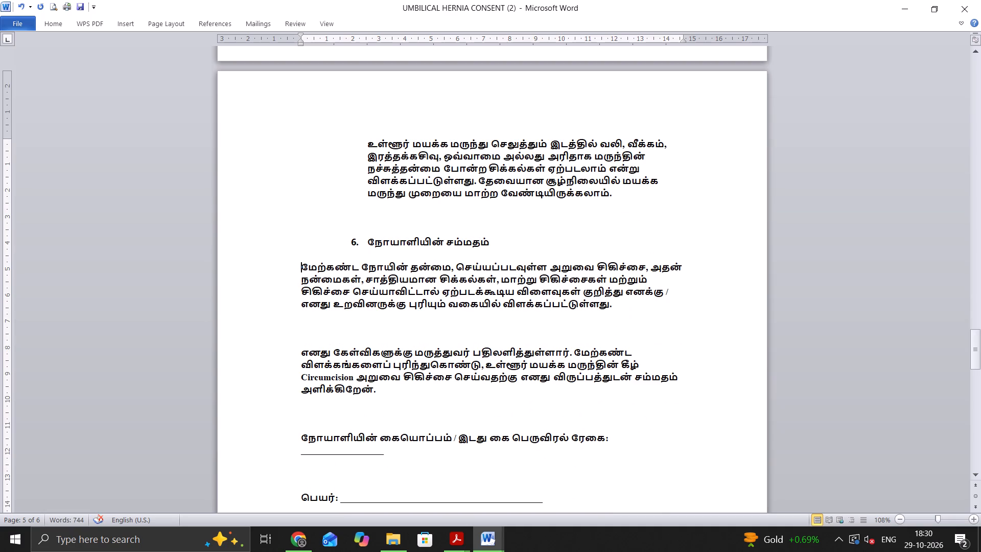
click(300, 351)
key(BackSpace)
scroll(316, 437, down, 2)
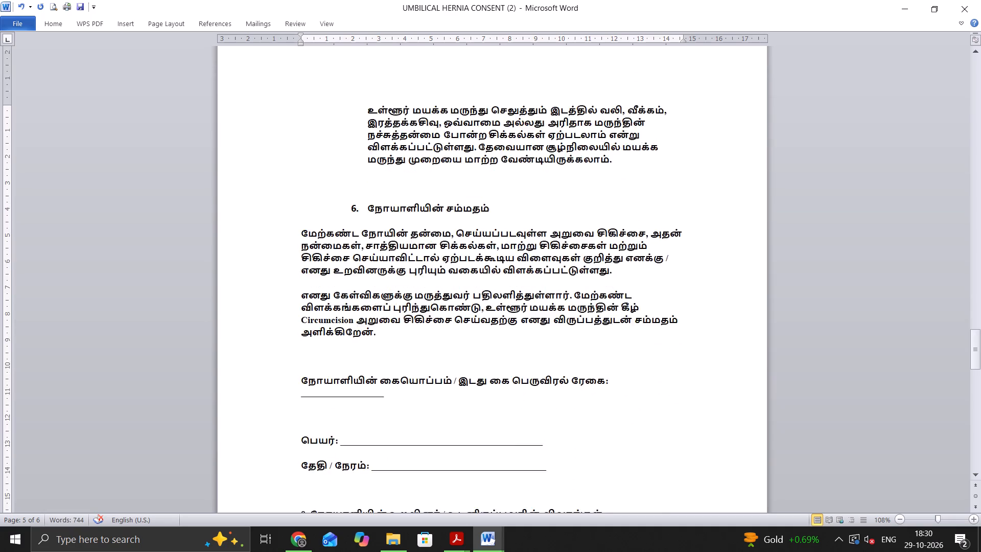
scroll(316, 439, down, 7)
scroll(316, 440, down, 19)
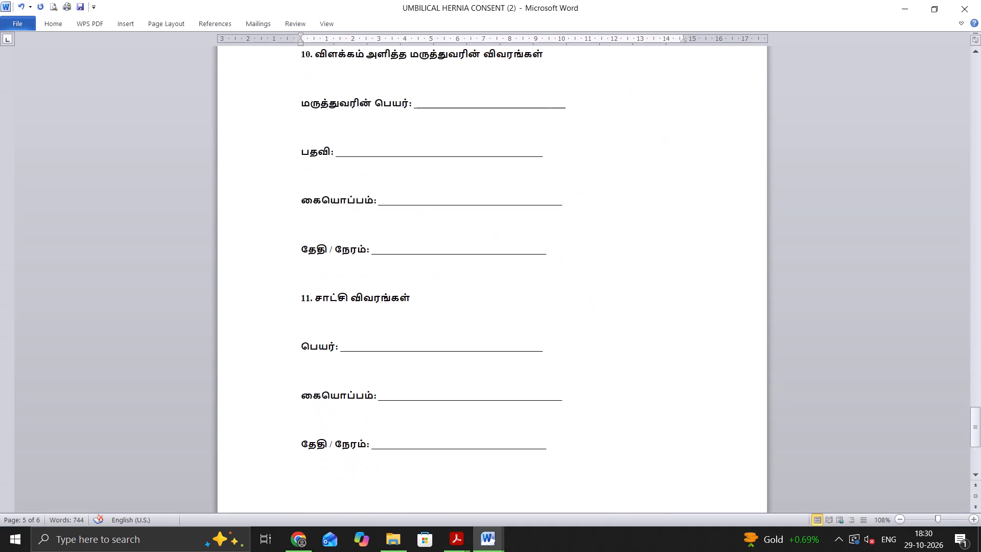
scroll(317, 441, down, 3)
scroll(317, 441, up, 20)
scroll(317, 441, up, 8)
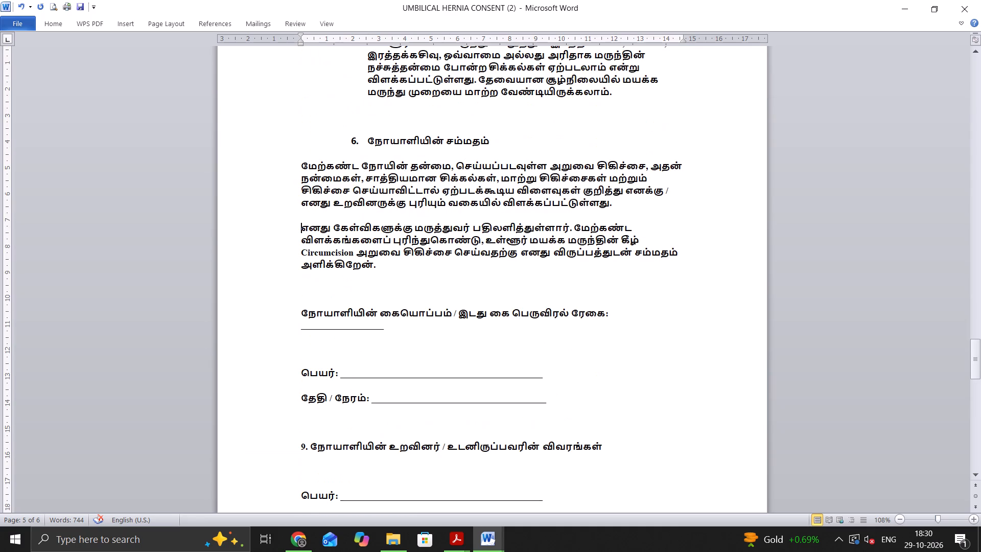
Remove the blank lines above the patient signature line, above heading 6 "நோயாளியின் சம்மதம்", and above the first "பெயர்" line.
click(298, 305)
key(BackSpace)
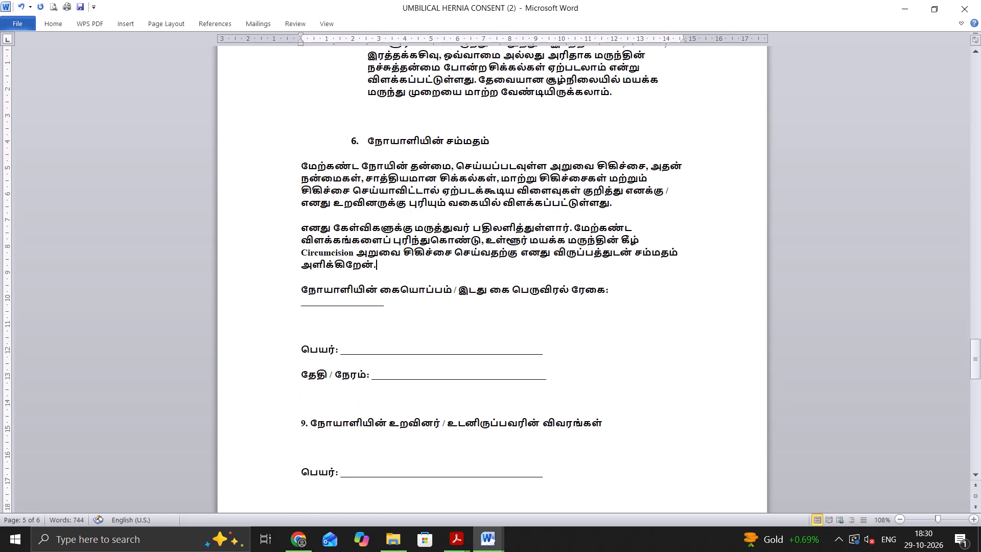
click(354, 116)
key(BackSpace)
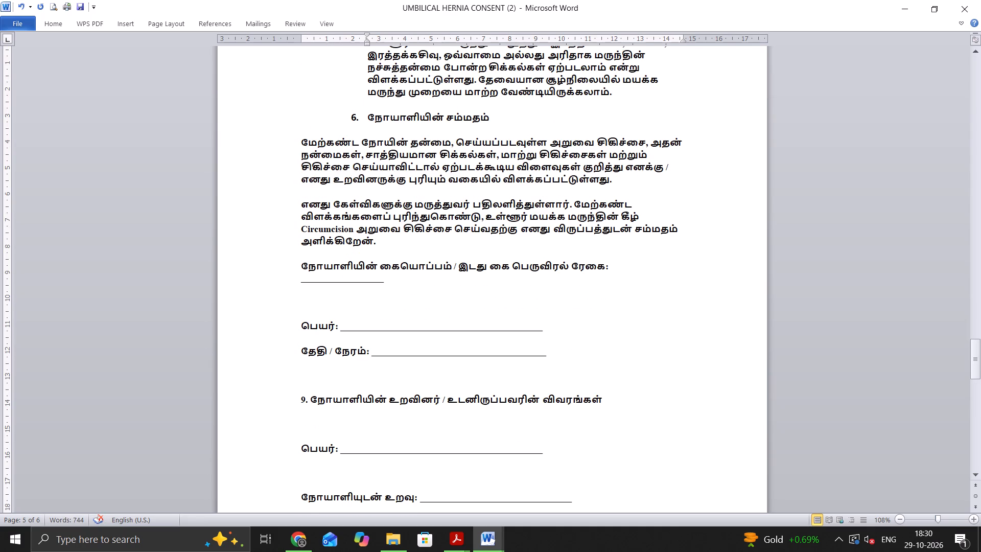
click(313, 314)
key(BackSpace)
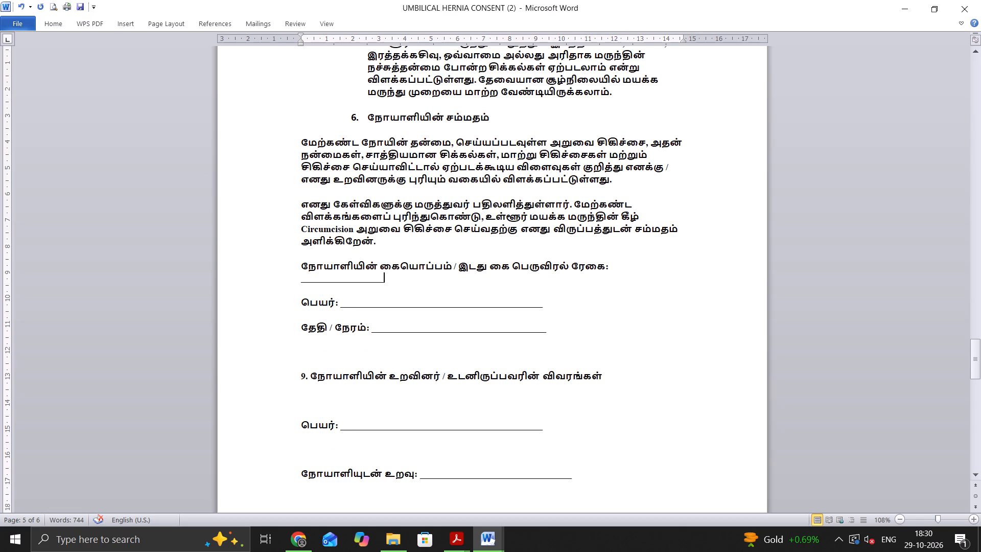
Delete the manually typed number "9." from the "நோயாளியின் உறவினர் / உடனிருப்பவரின் விவரங்கள்" heading.
click(310, 375)
key(BackSpace)
key(BackSpace)
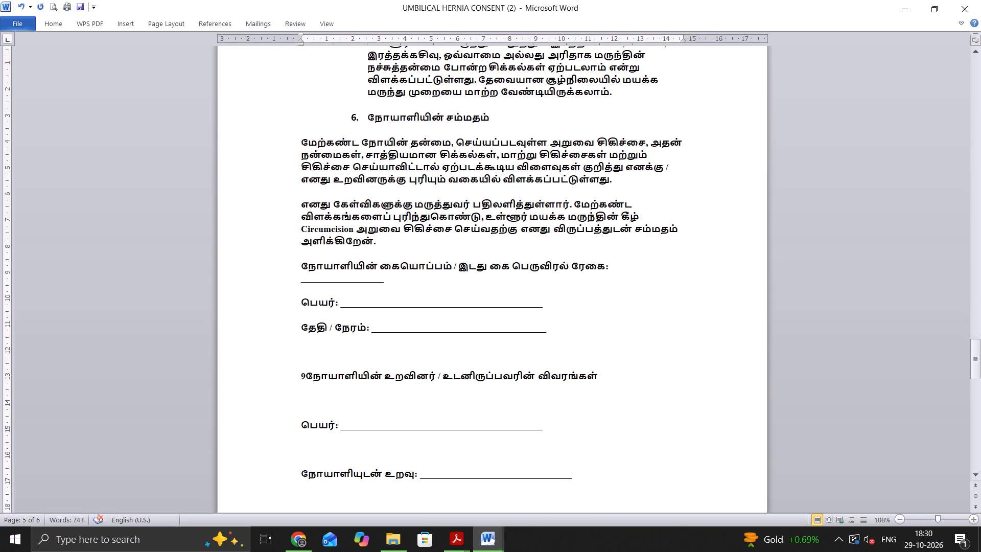
key(BackSpace)
scroll(337, 416, down, 19)
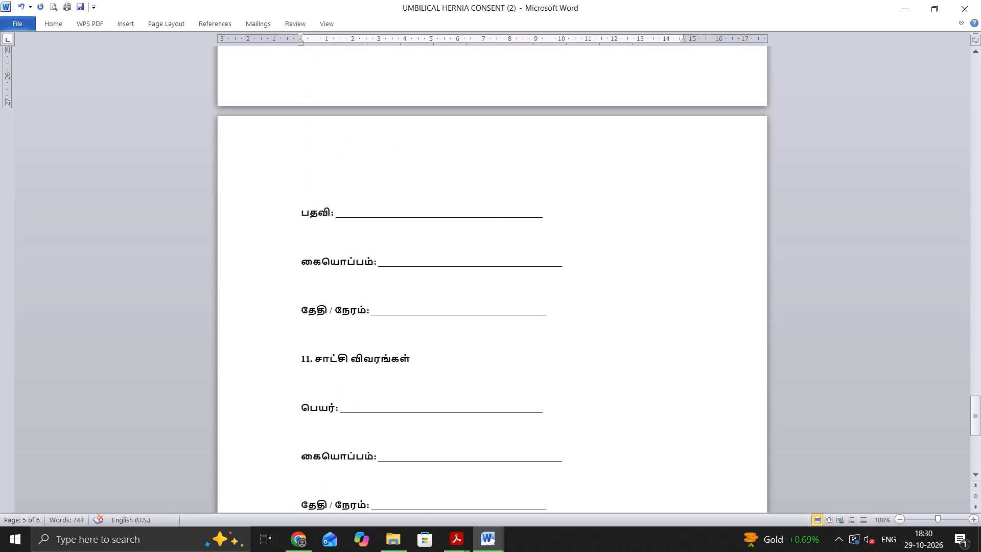
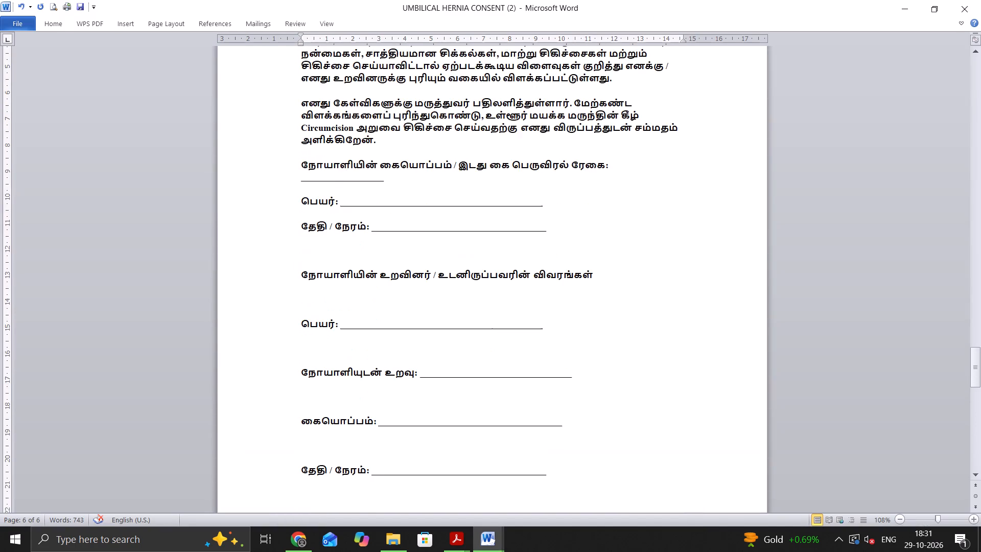
scroll(404, 280, up, 3)
scroll(404, 280, down, 3)
drag(302, 168, 524, 280)
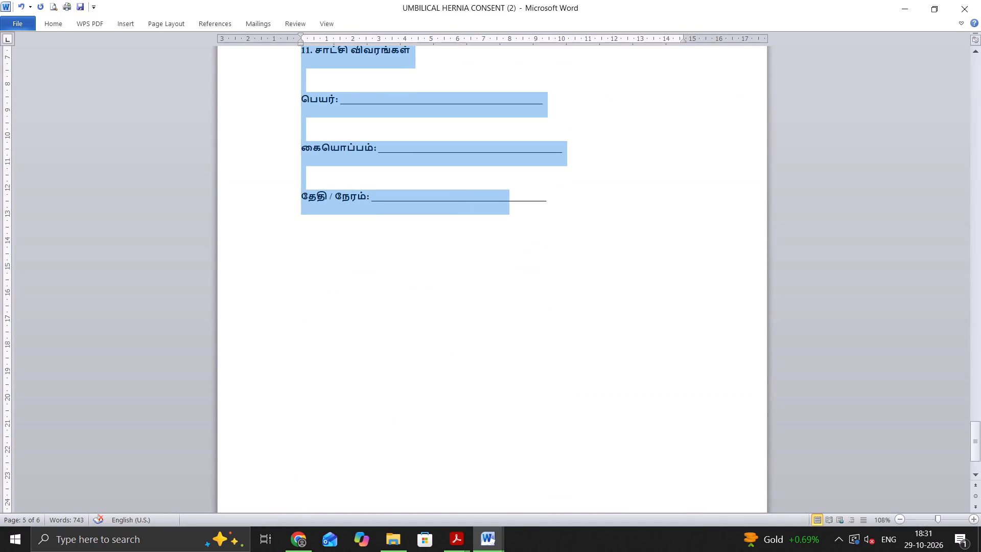
drag(524, 280, 563, 252)
key(ctrl+v)
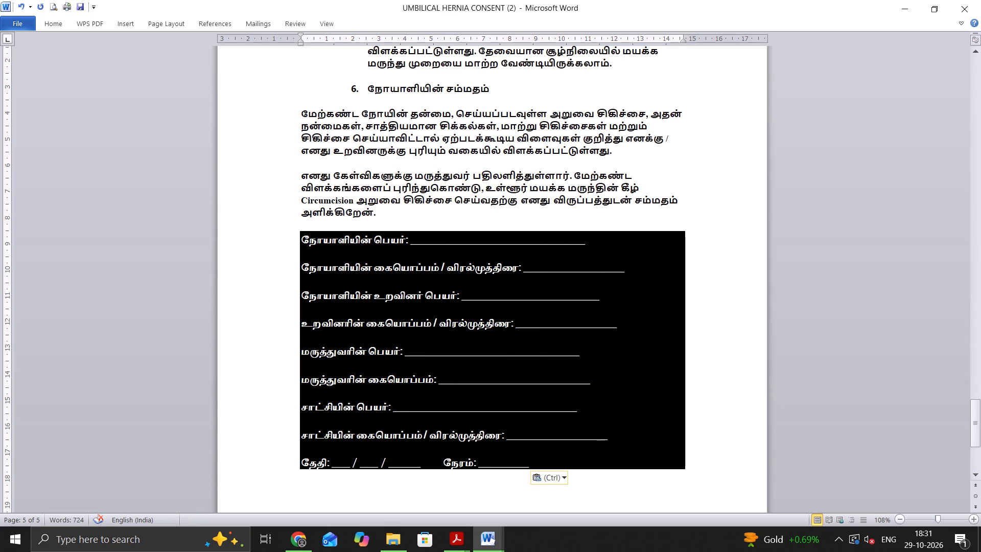
Set the pasted signature block's font colour to black and its background shading to white.
drag(305, 239, 556, 448)
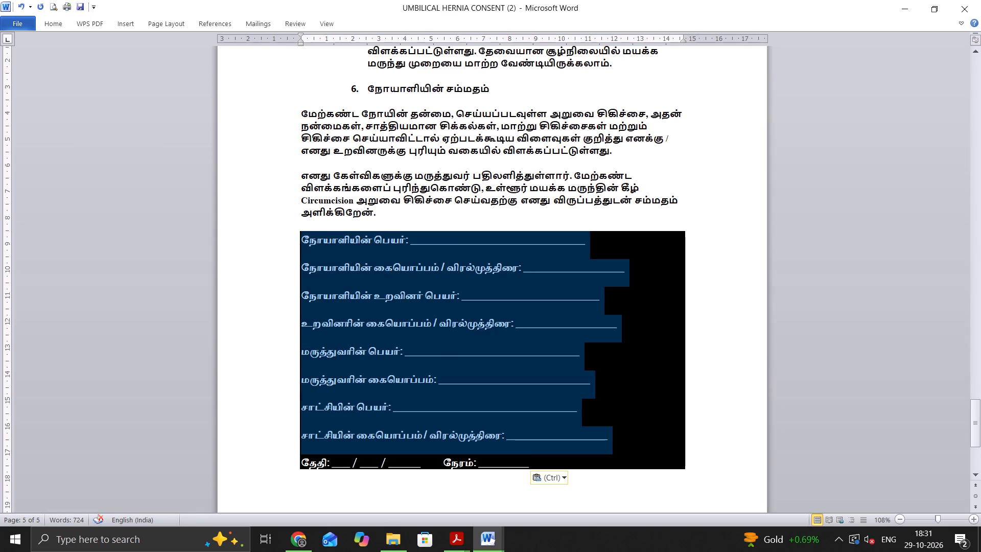
drag(556, 448, 556, 458)
click(50, 22)
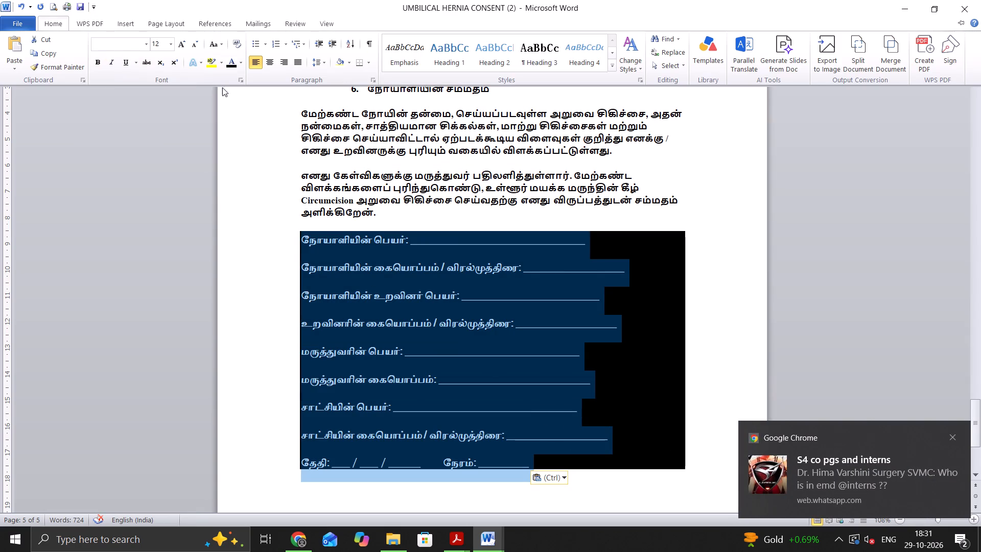
click(239, 61)
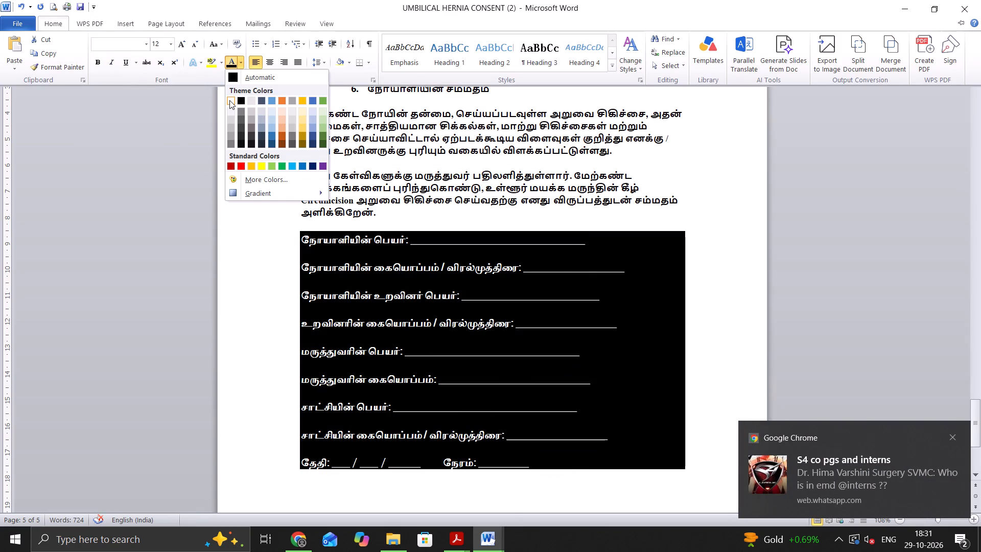
click(244, 100)
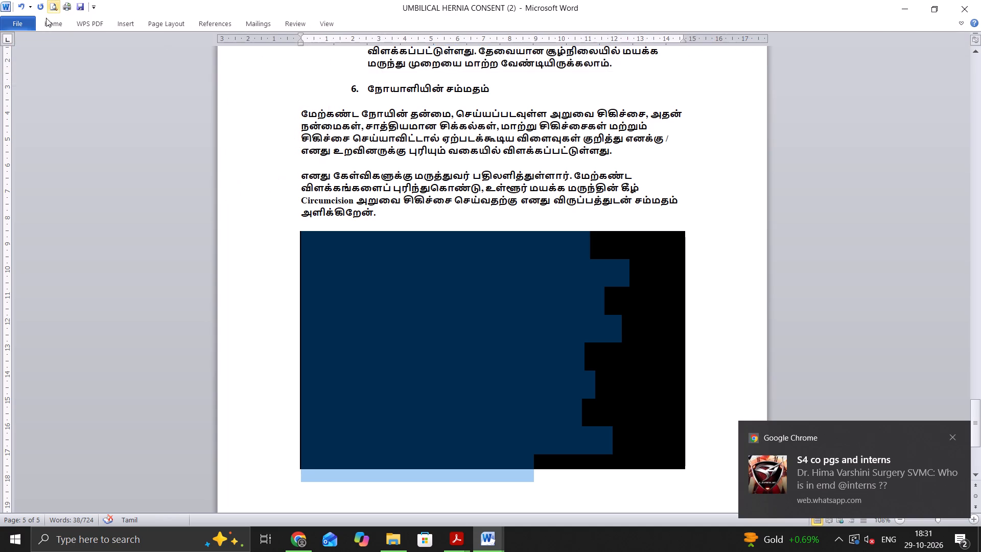
click(56, 25)
click(347, 64)
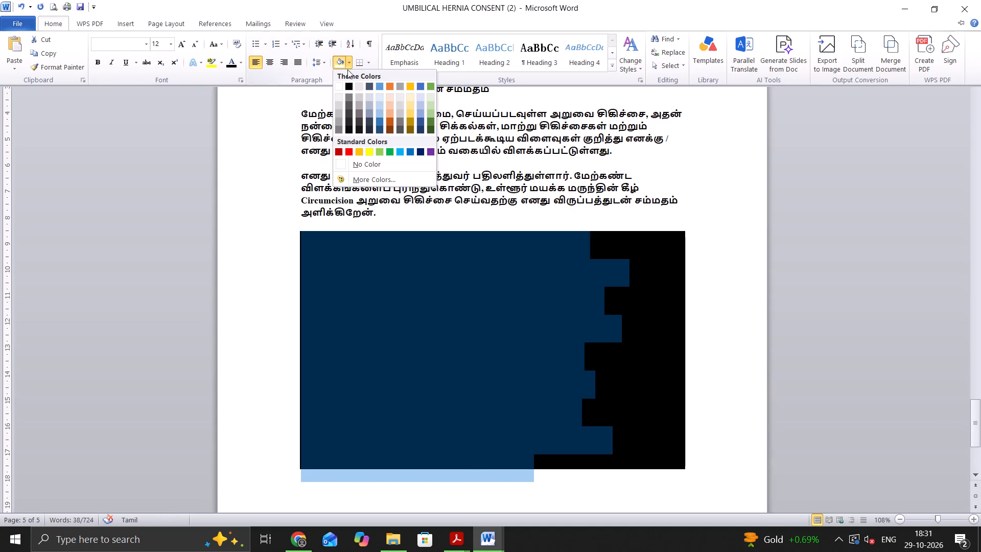
click(340, 84)
click(260, 275)
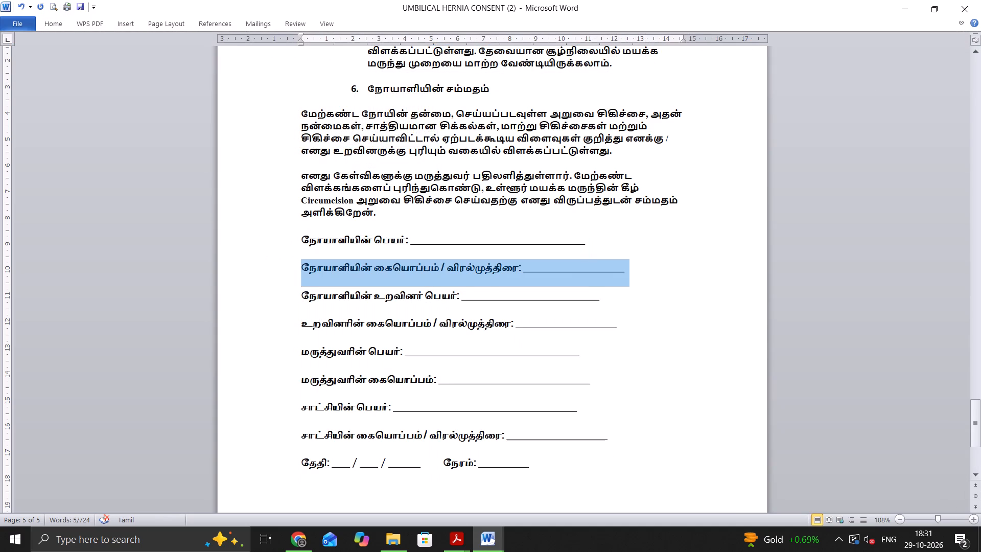
click(687, 412)
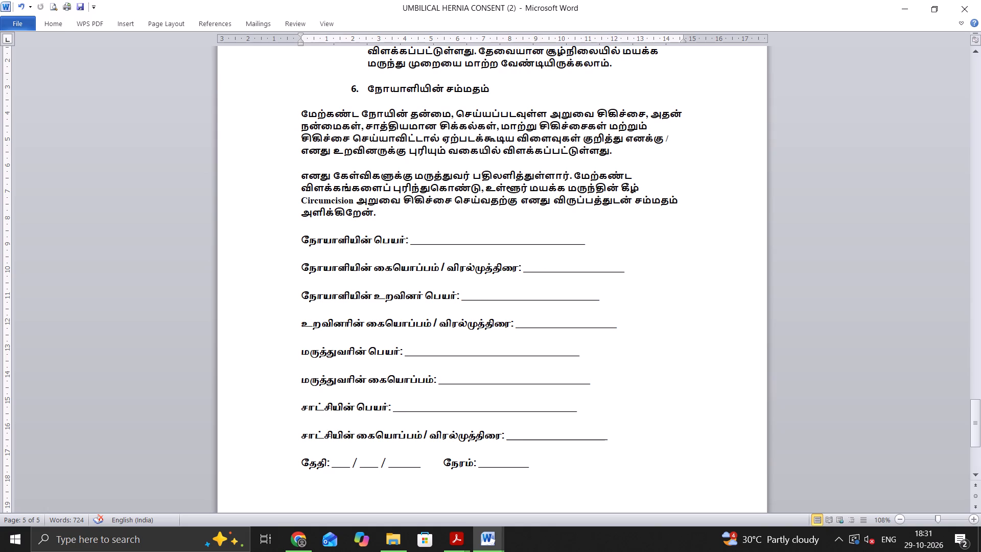
Review the layout and spacing of the Tamil phimosis consent from the signature block back to its first page.
scroll(519, 373, down, 5)
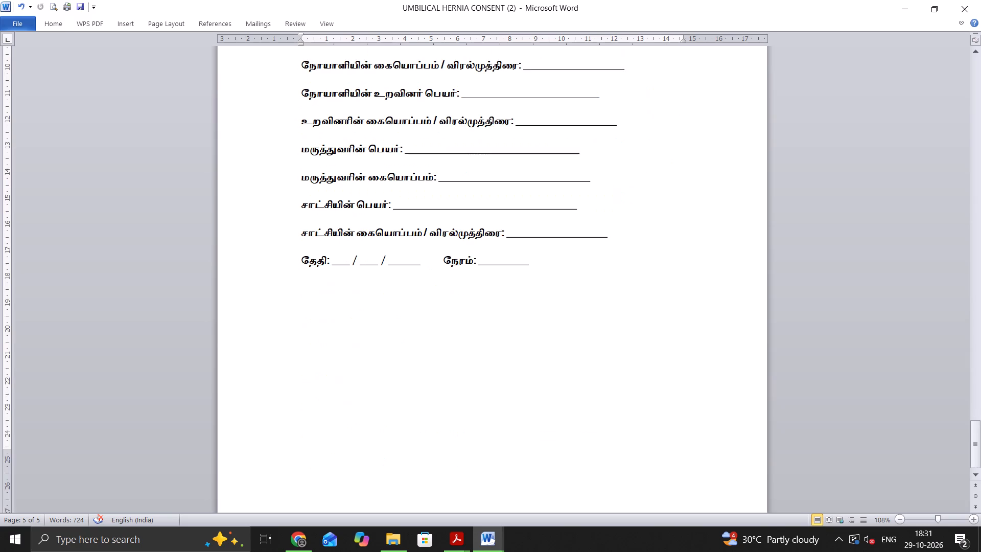
scroll(519, 373, down, 7)
scroll(519, 373, up, 12)
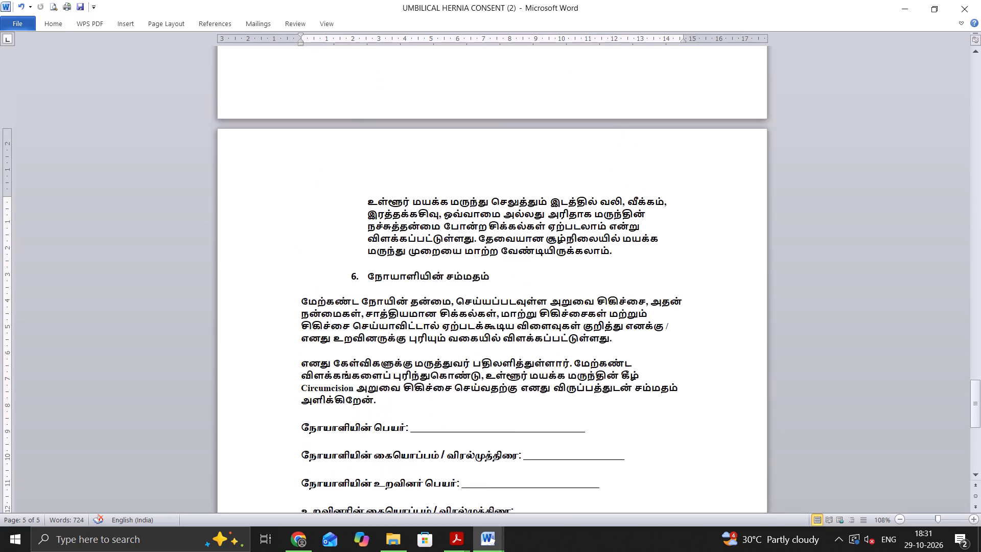
scroll(520, 370, up, 20)
scroll(520, 370, up, 1)
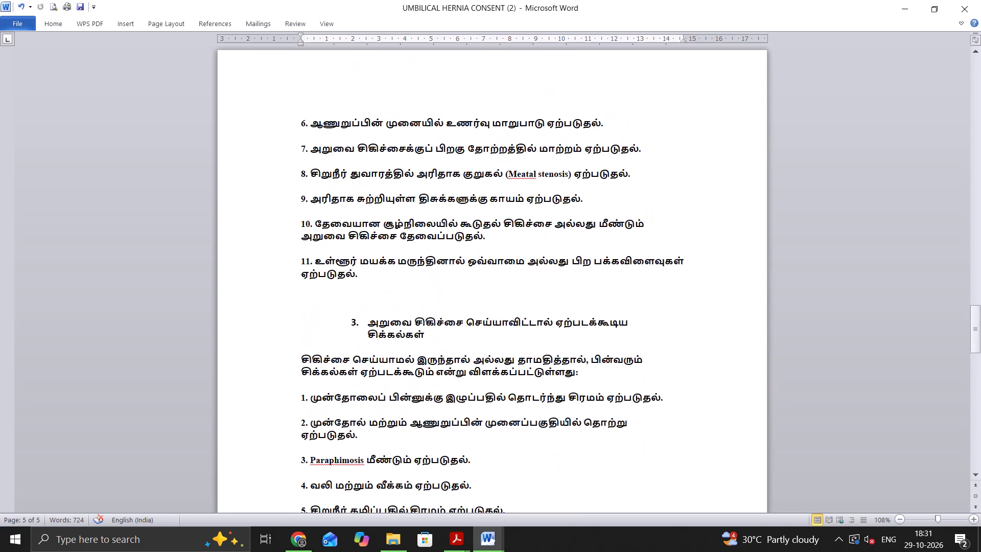
scroll(520, 369, up, 20)
scroll(520, 369, up, 2)
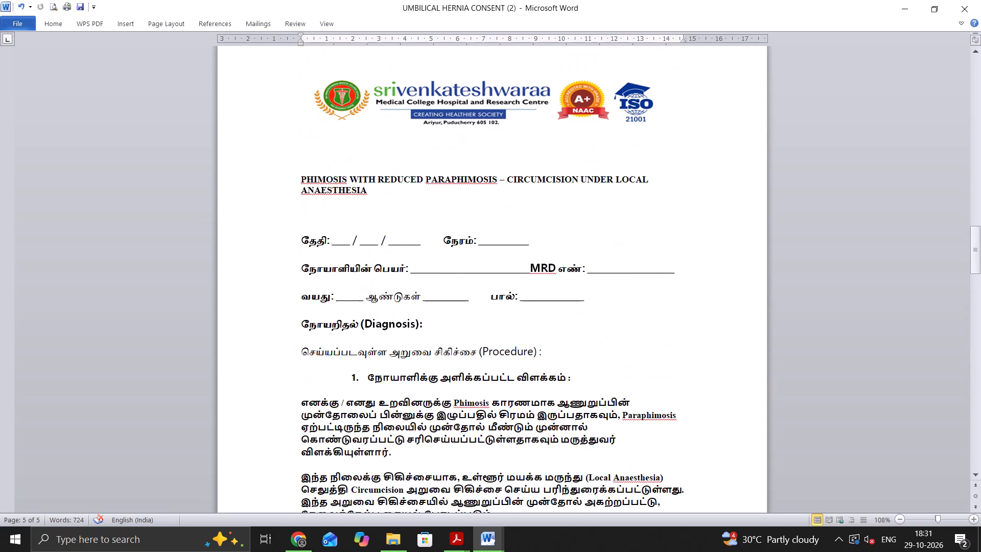
scroll(520, 369, down, 16)
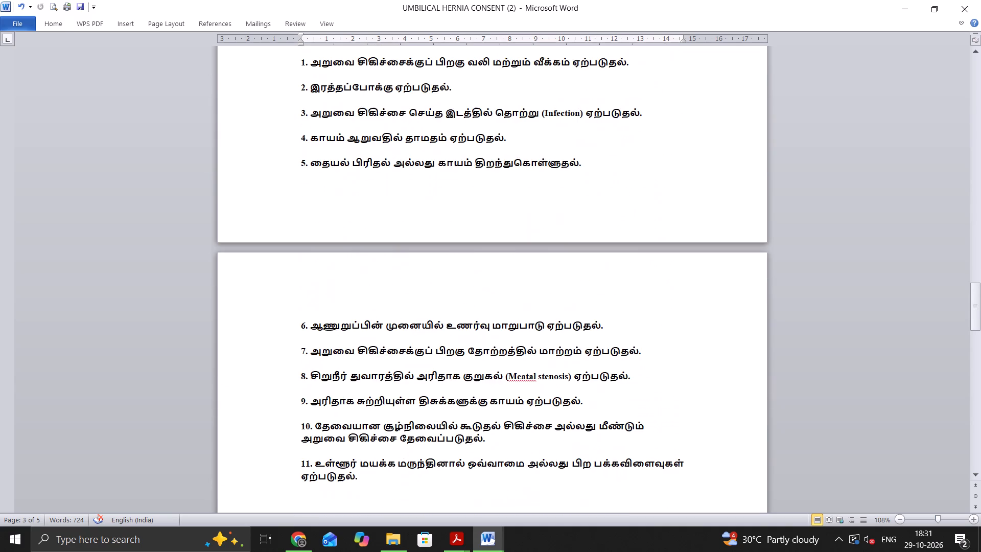
Remove the blank space between the hospital logo banner and the PHIMOSIS WITH REDUCED PARAPHIMOSIS title.
scroll(519, 371, up, 18)
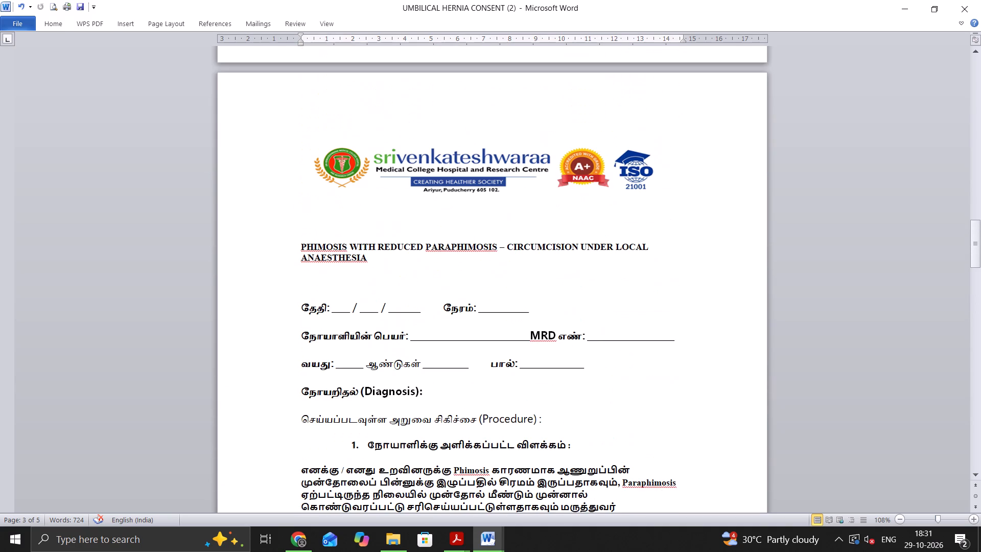
click(303, 245)
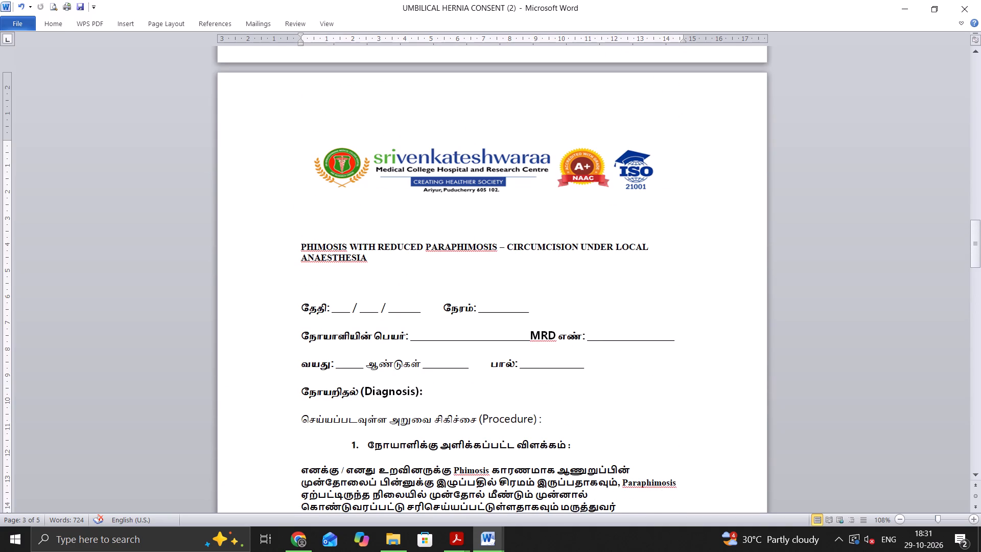
key(BackSpace)
Resize the hospital logo banner above the phimosis title to a flatter shape, about 14 cm wide and 1.7 cm high.
drag(341, 164, 328, 140)
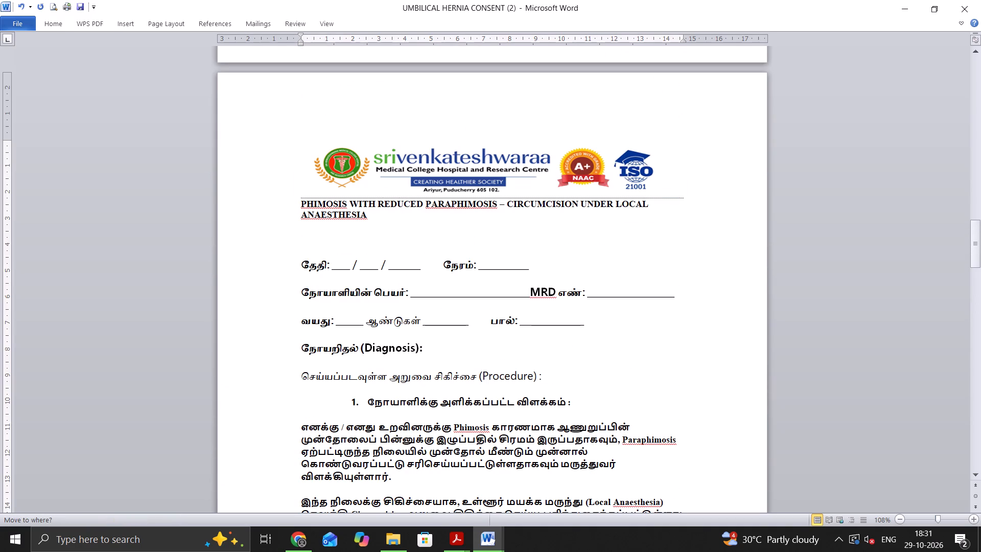
drag(328, 140, 323, 154)
drag(300, 140, 299, 134)
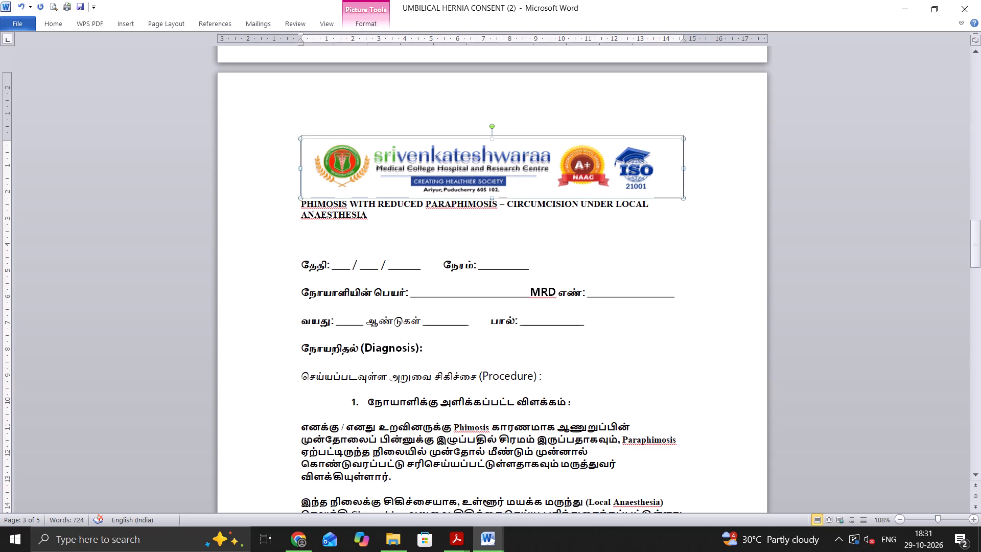
drag(299, 134, 272, 93)
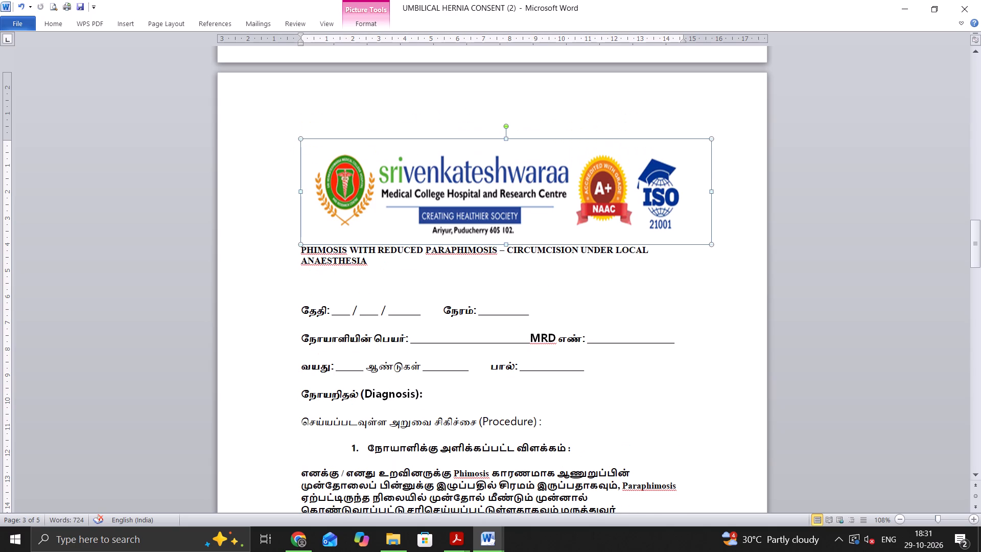
drag(711, 244, 639, 193)
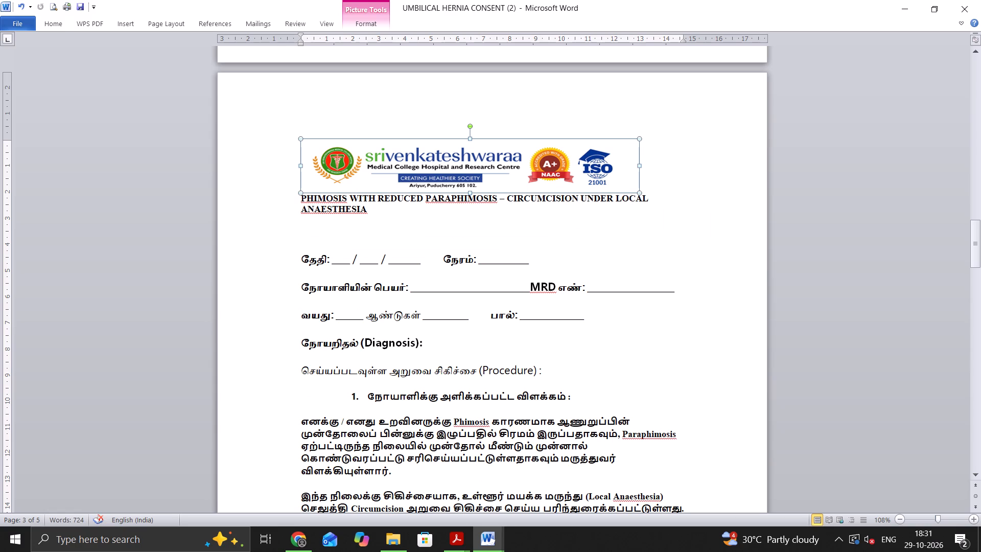
drag(472, 140, 482, 129)
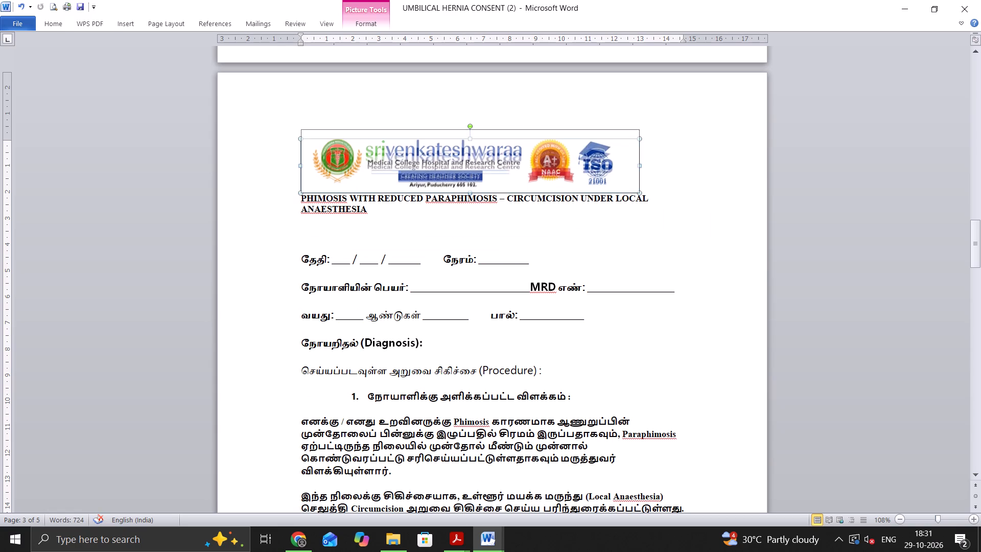
drag(482, 129, 478, 109)
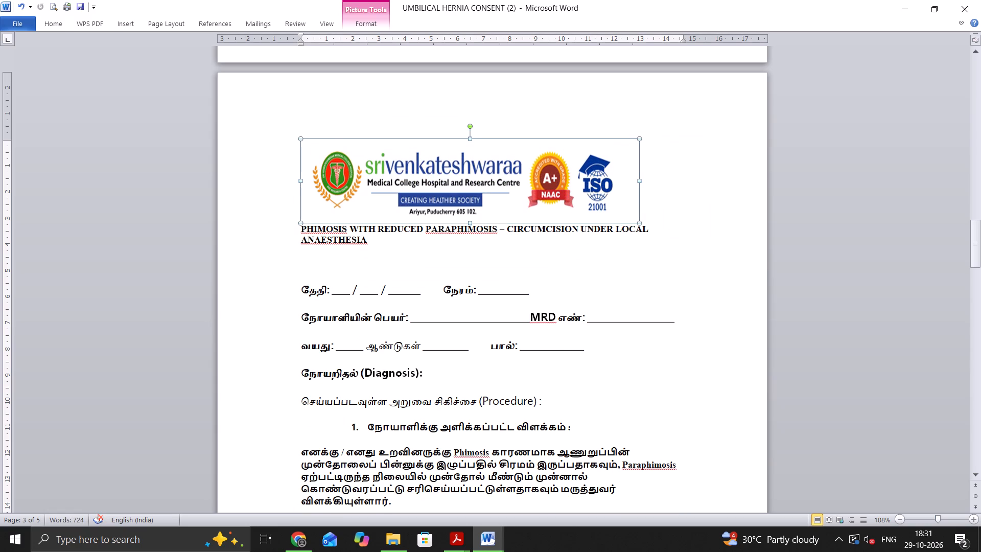
drag(638, 221, 620, 180)
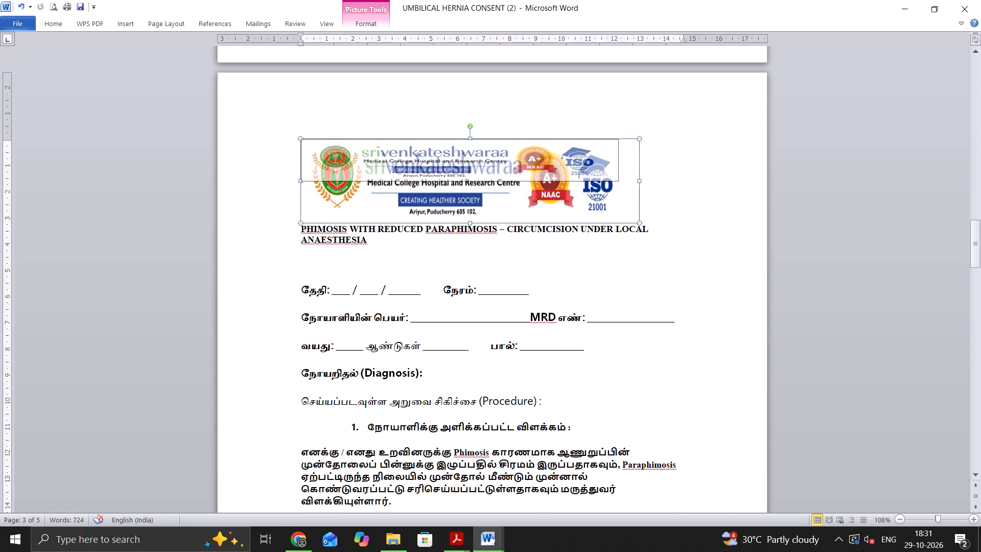
drag(620, 180, 670, 183)
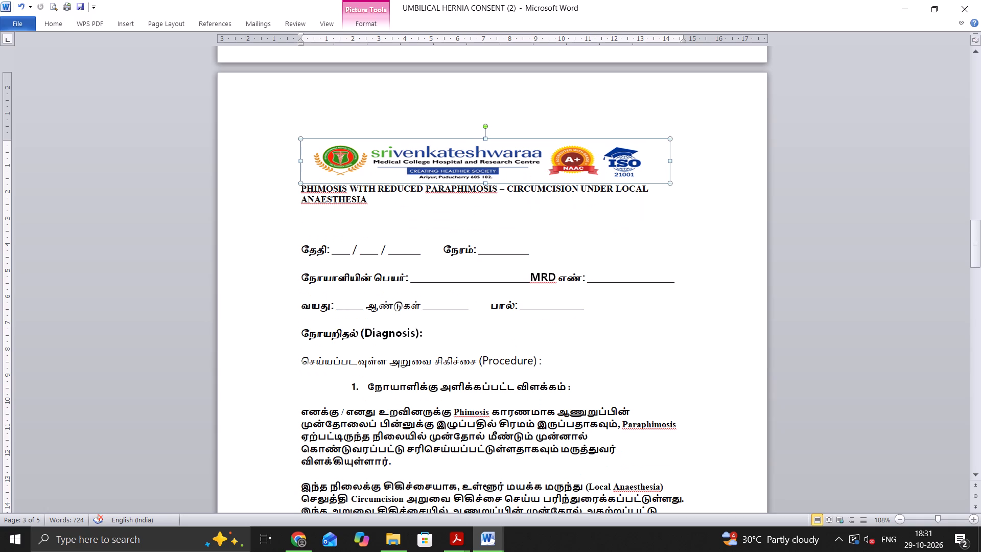
Remove the blank line between the phimosis title and the தேதி / நேரம் line.
click(312, 239)
key(BackSpace)
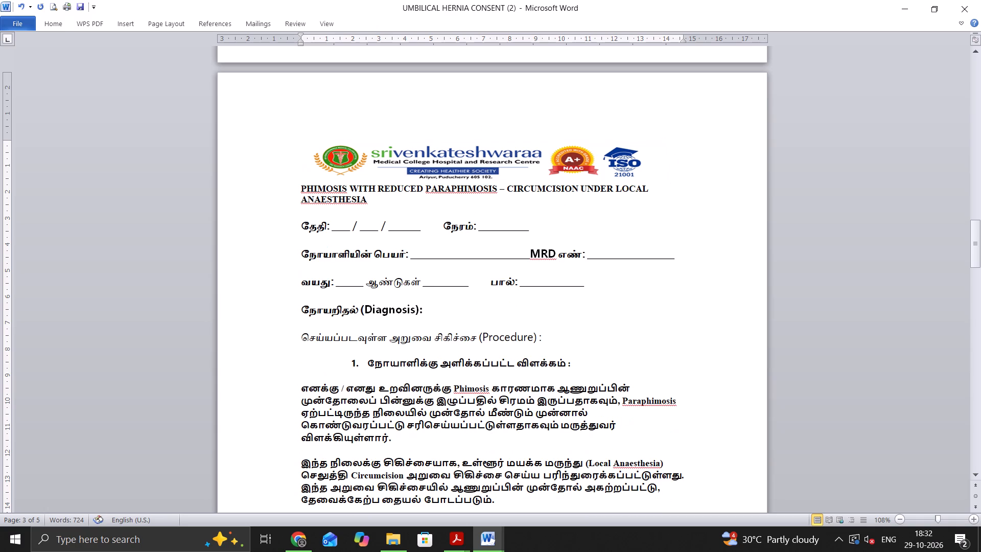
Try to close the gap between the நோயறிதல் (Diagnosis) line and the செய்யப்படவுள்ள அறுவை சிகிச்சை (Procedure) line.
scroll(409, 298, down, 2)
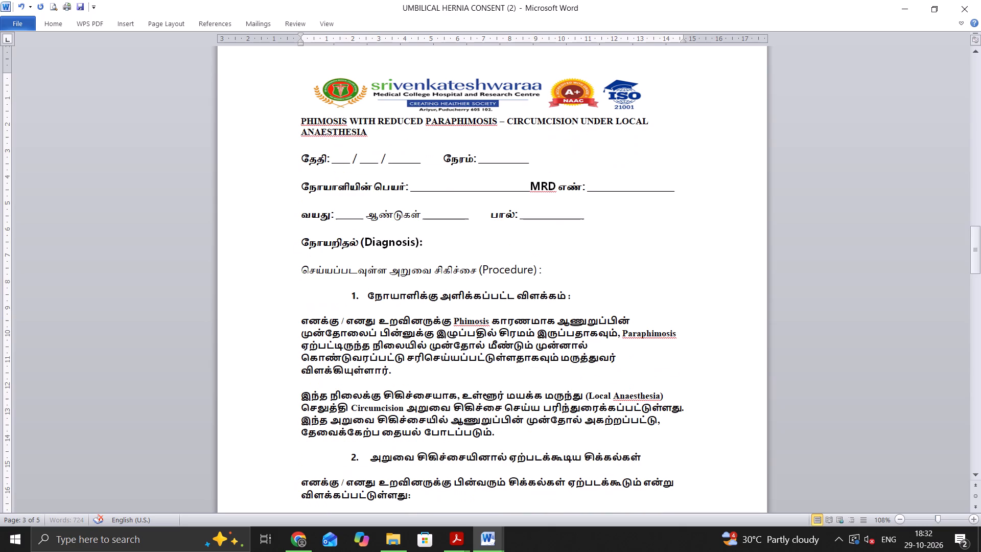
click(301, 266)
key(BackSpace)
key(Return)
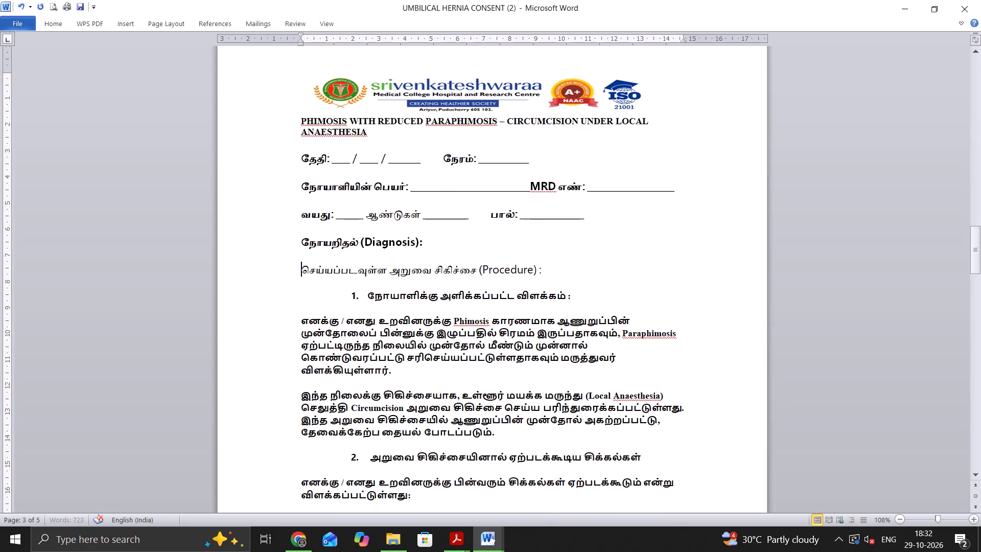
Remove the space before all phimosis consent paragraphs, from the தேதி / நேரம் line below the title to the closing date line.
scroll(386, 360, down, 5)
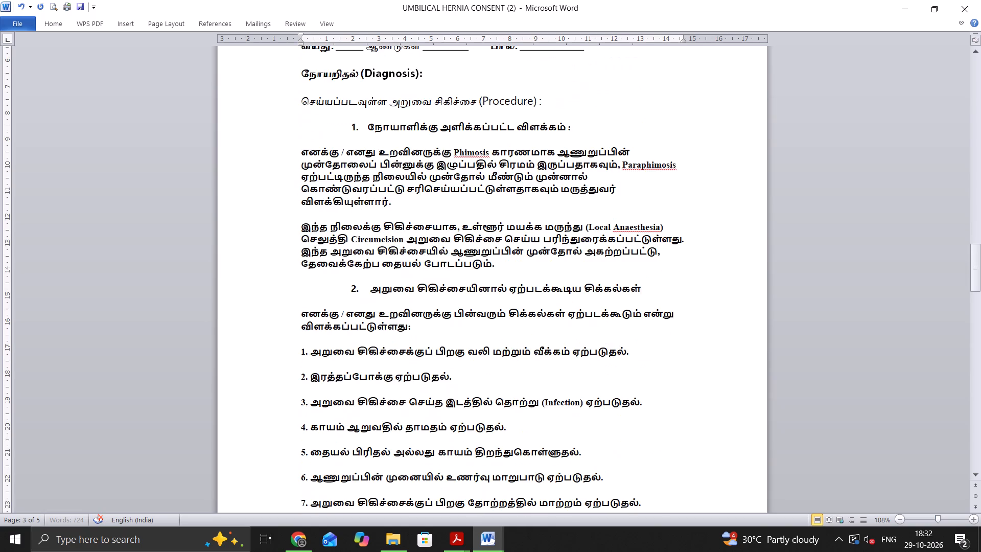
scroll(389, 373, down, 8)
scroll(389, 373, up, 13)
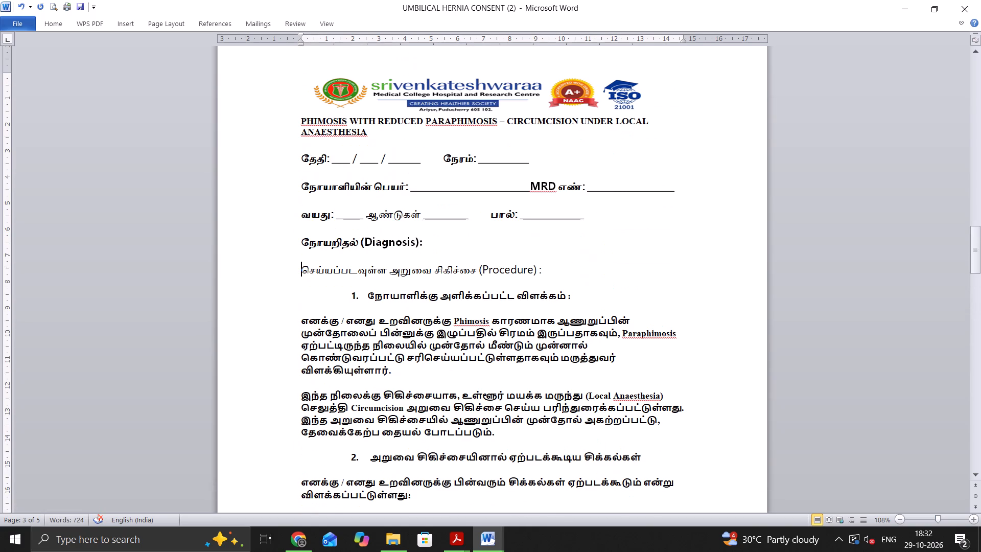
drag(292, 145, 303, 149)
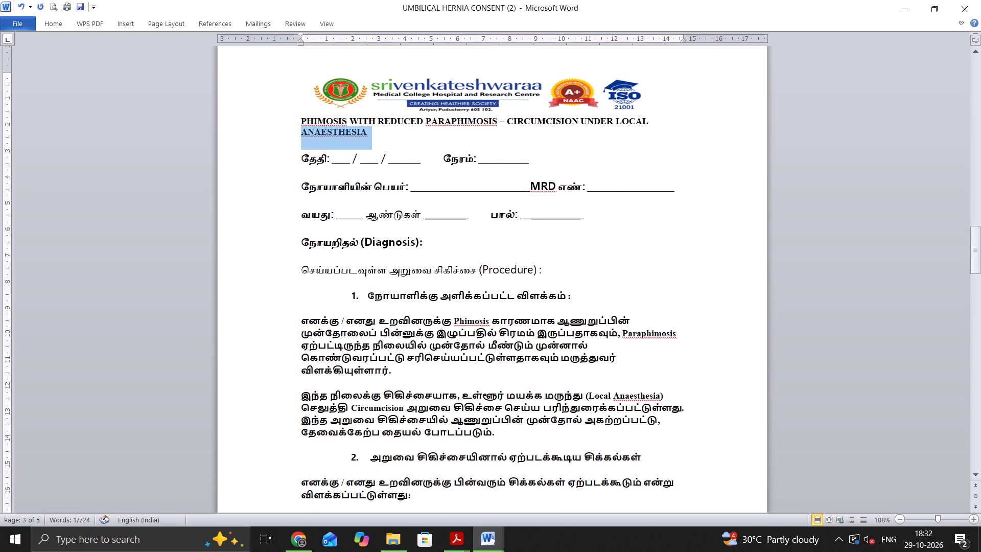
click(255, 171)
click(269, 178)
click(262, 196)
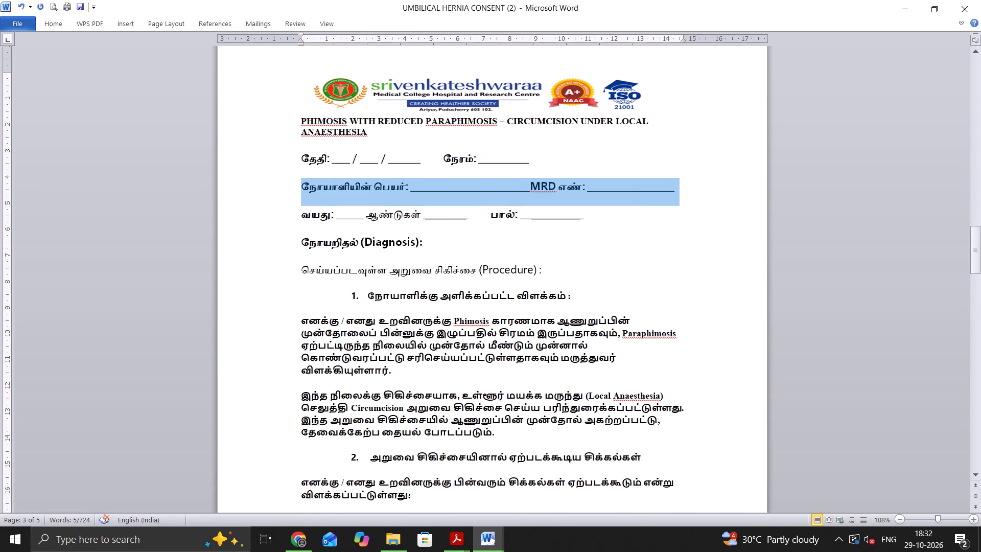
drag(298, 154, 600, 551)
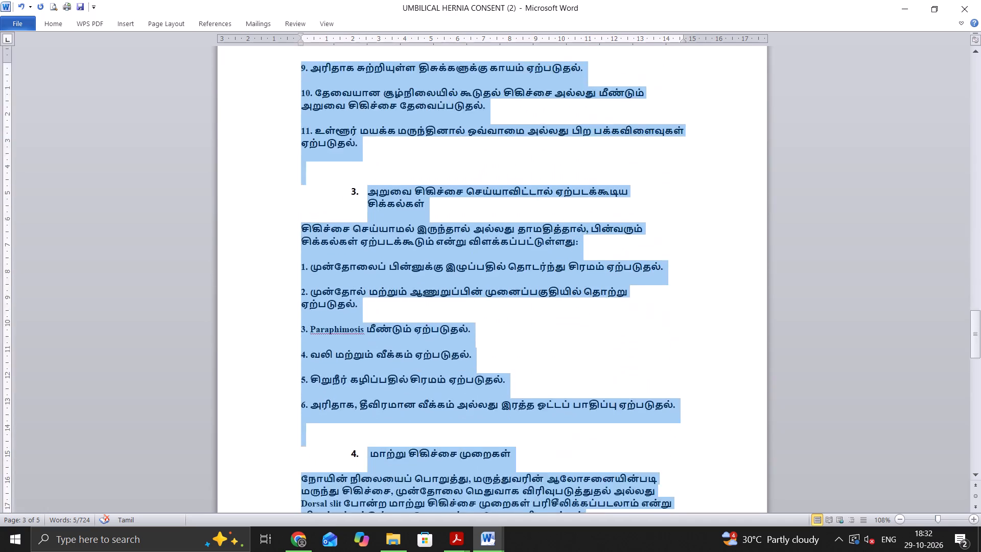
drag(600, 551, 547, 163)
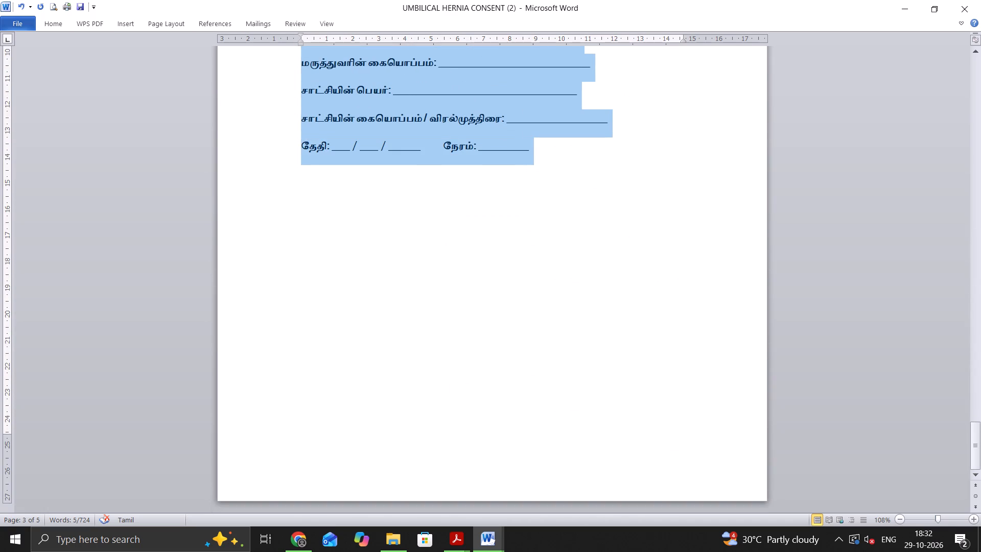
drag(547, 163, 544, 163)
click(65, 21)
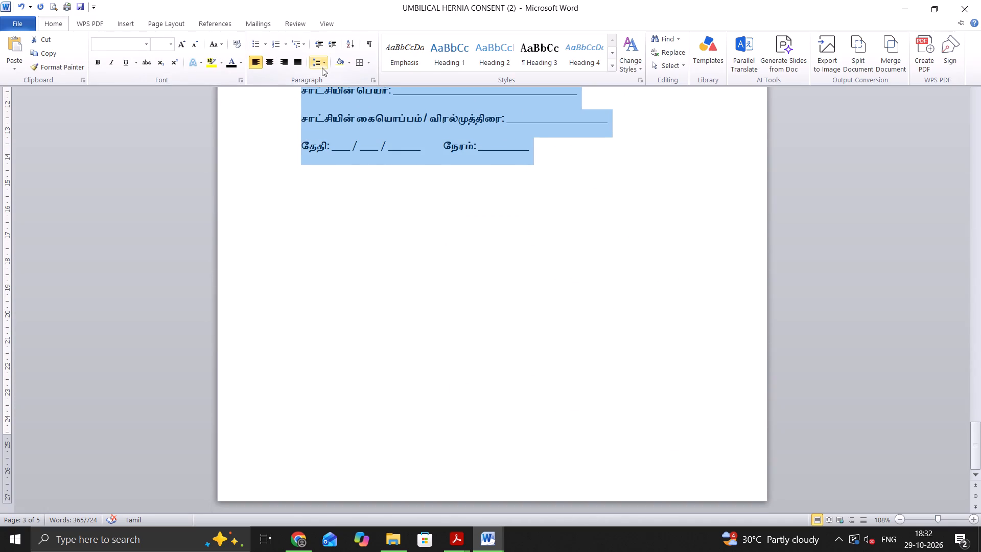
click(326, 65)
click(339, 175)
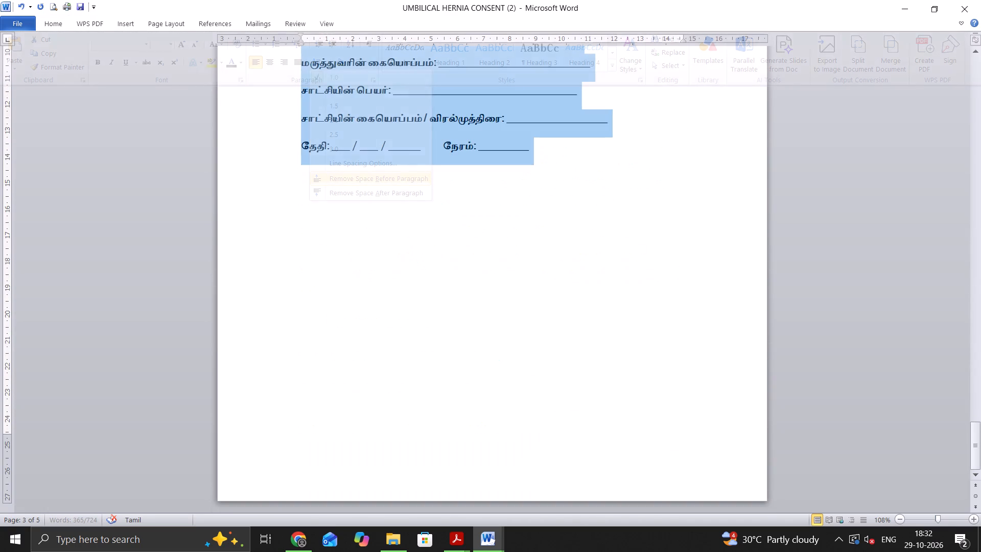
Set the font size of the selected phimosis consent text to 9.
scroll(229, 136, up, 20)
scroll(229, 136, up, 5)
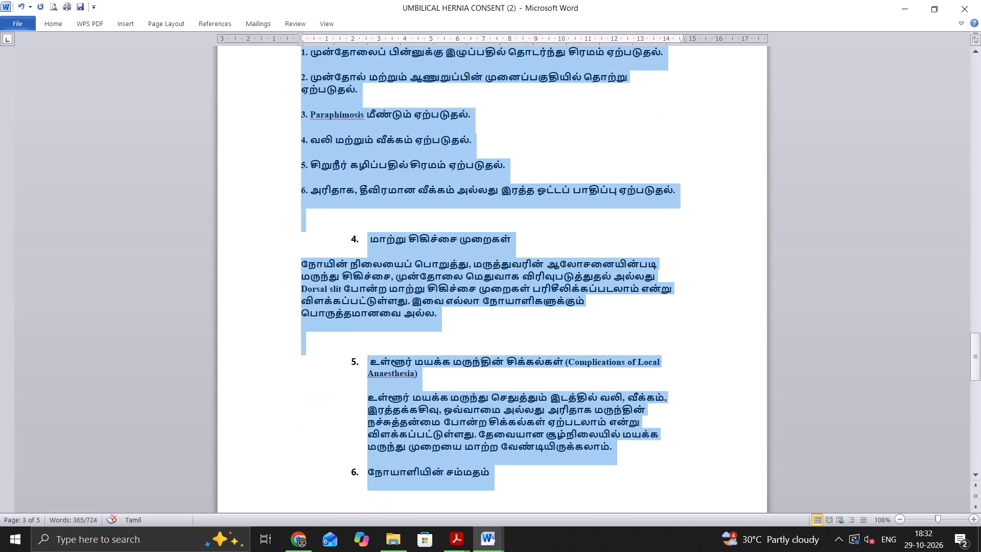
scroll(231, 136, up, 20)
scroll(231, 136, up, 13)
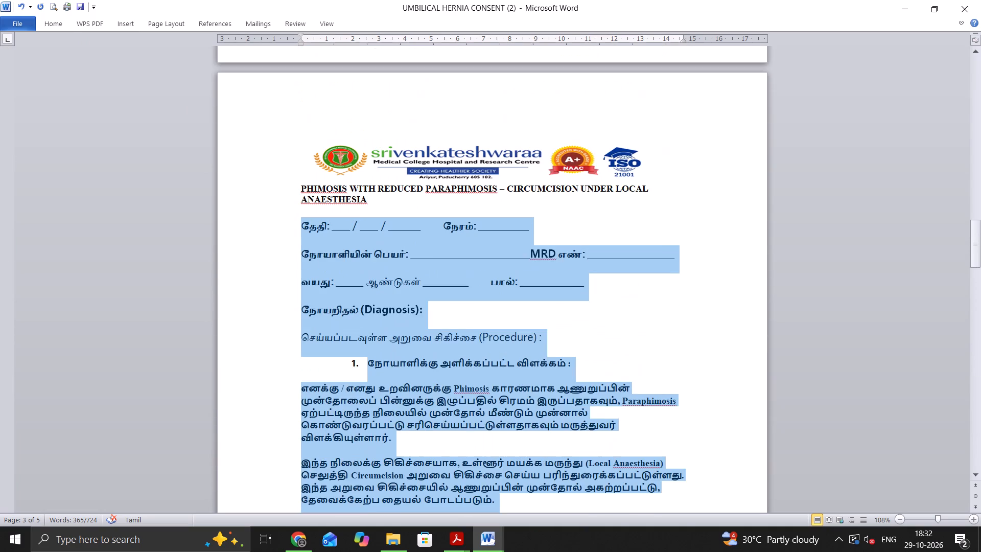
click(50, 24)
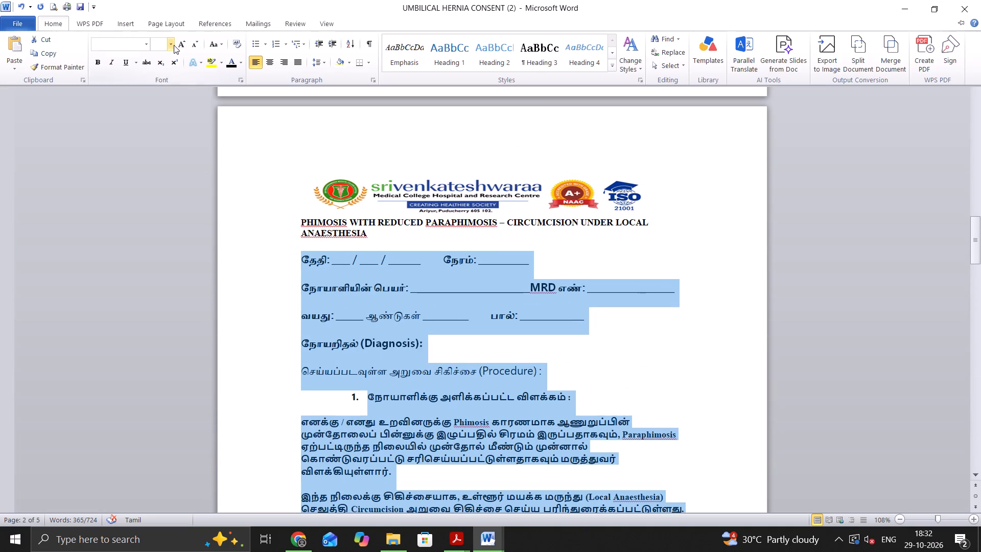
click(174, 45)
click(155, 67)
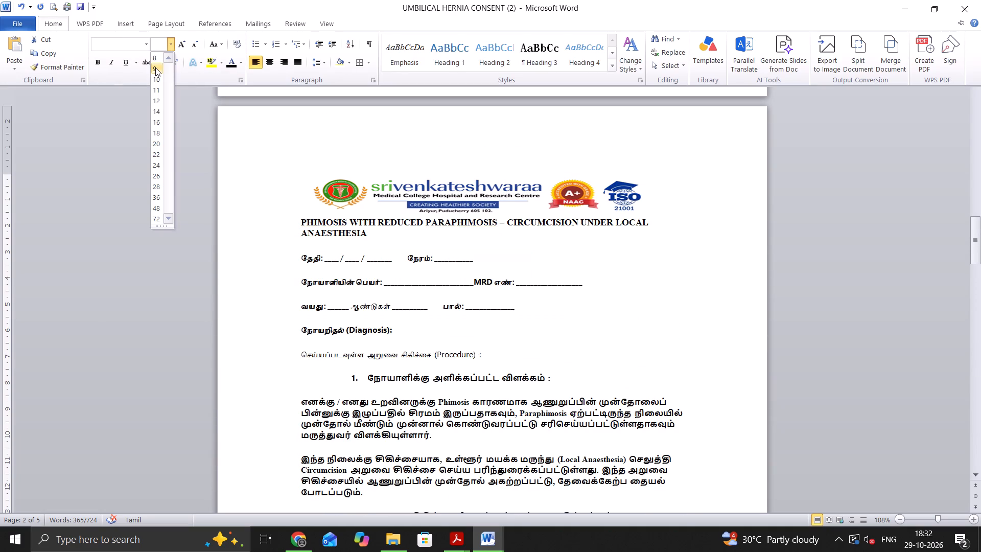
click(55, 26)
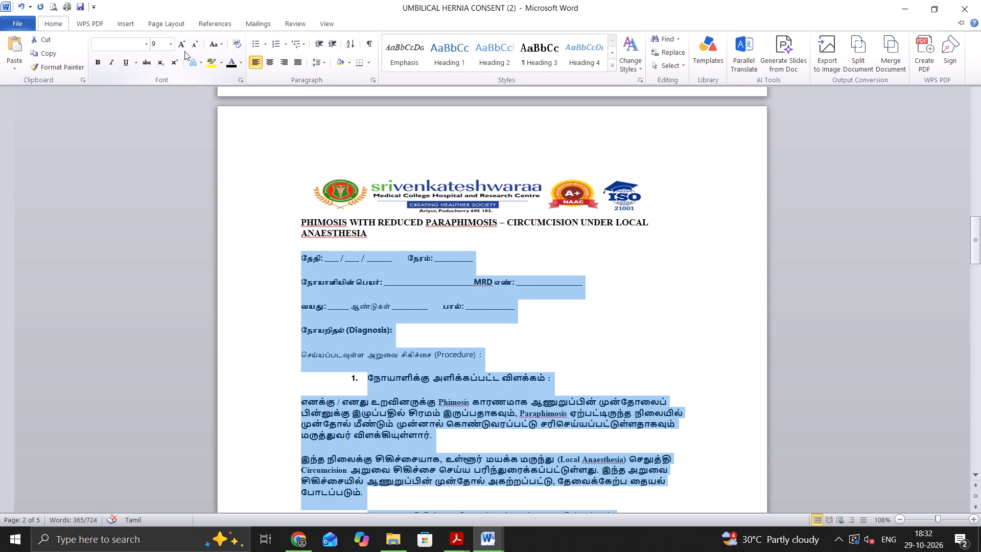
click(171, 178)
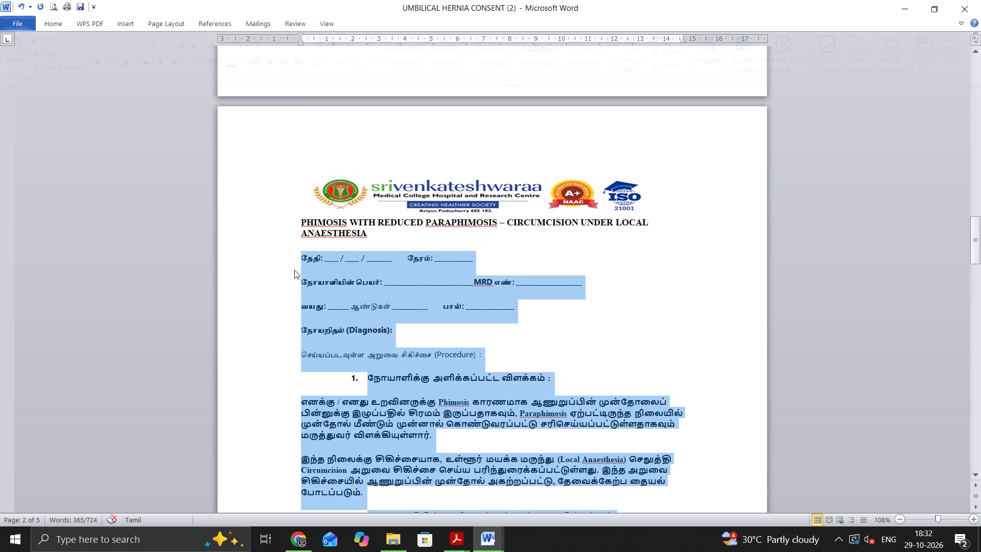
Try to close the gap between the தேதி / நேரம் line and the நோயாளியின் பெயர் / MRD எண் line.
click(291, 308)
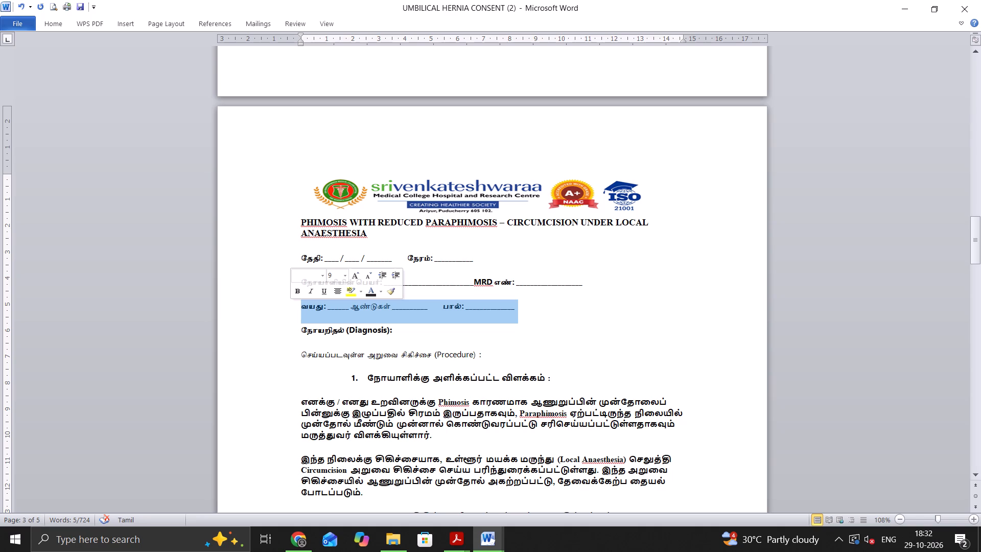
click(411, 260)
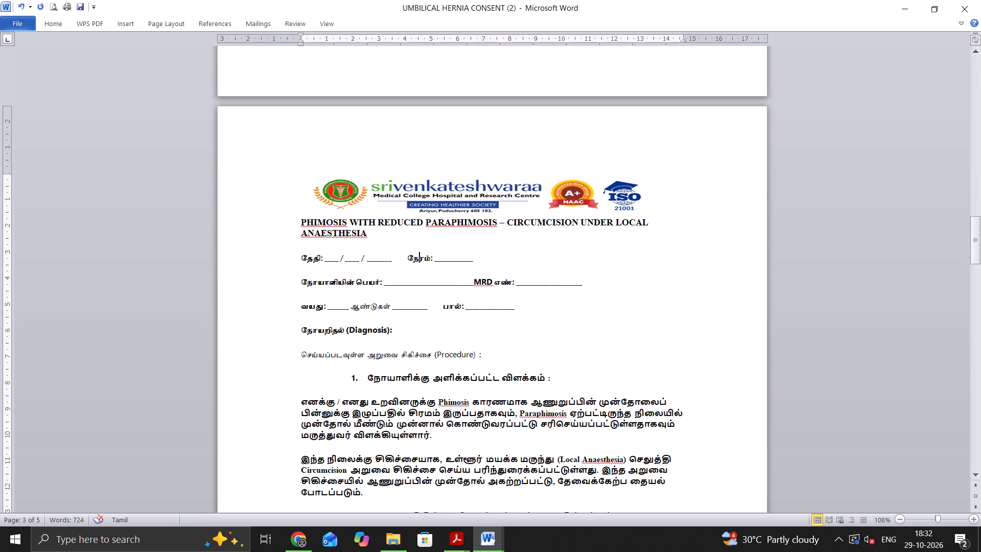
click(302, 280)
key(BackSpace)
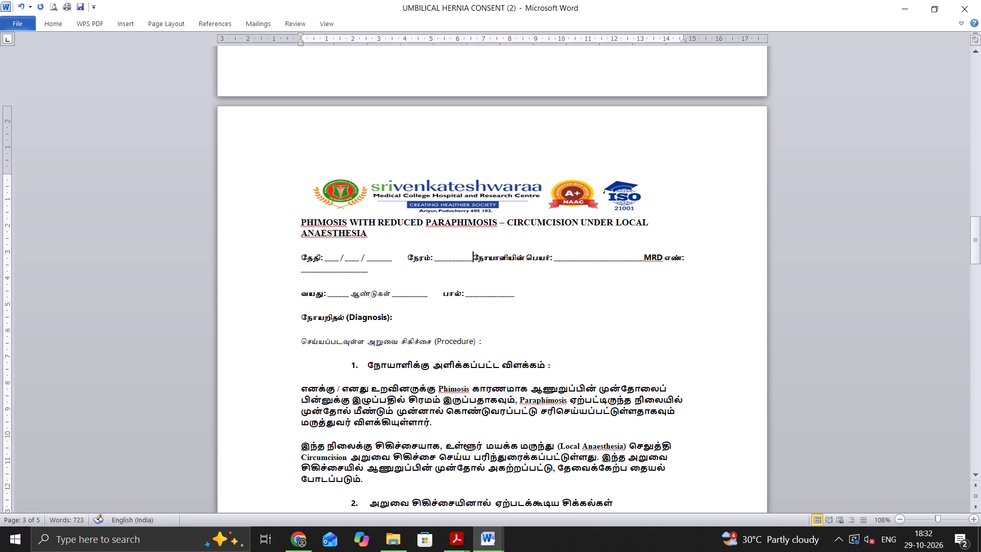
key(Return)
Remove the blank lines above section headings 4 (மாற்று சிகிச்சை முறைகள்) and 5 (Complications of Local Anaesthesia).
scroll(332, 328, down, 7)
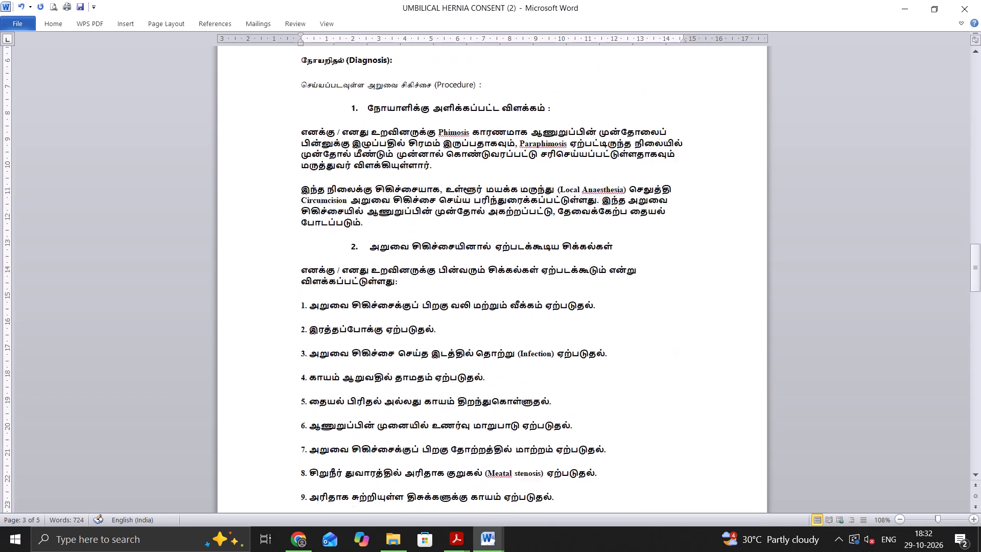
scroll(335, 329, down, 20)
scroll(335, 329, down, 18)
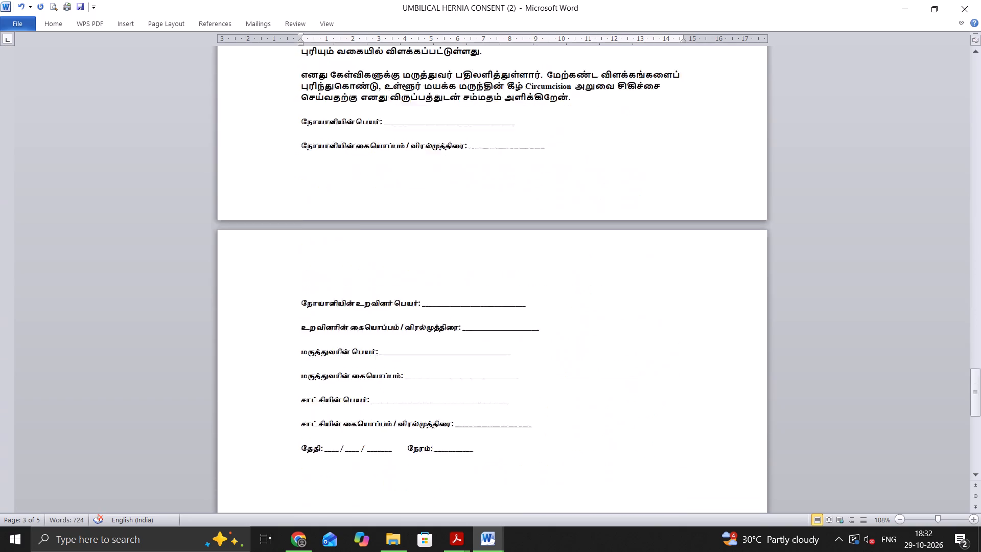
scroll(336, 329, down, 15)
scroll(336, 326, up, 15)
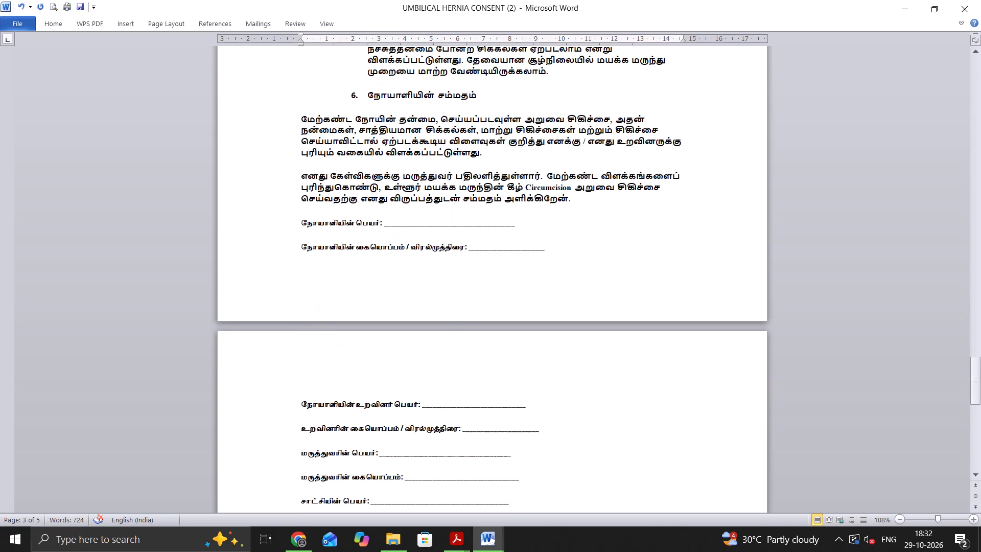
scroll(336, 322, up, 16)
click(353, 323)
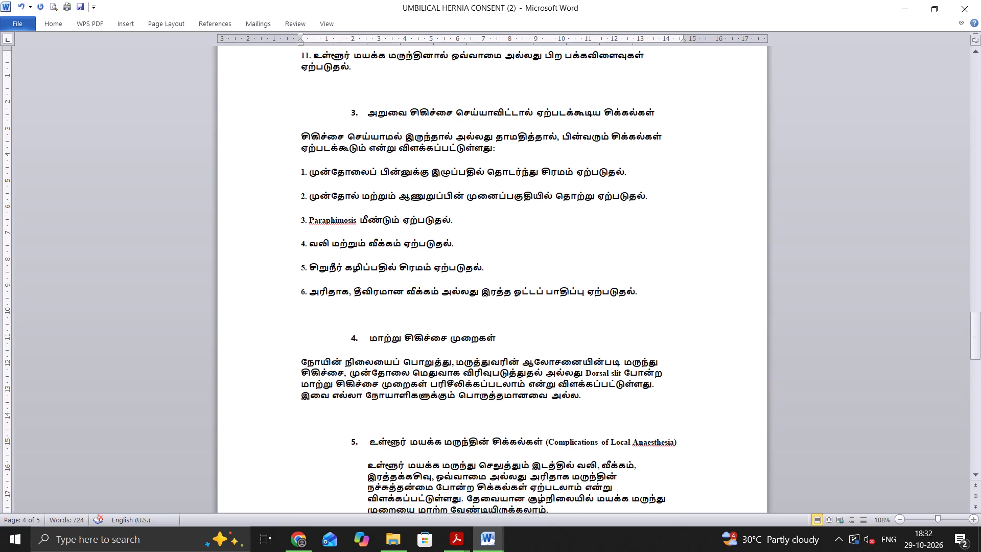
key(BackSpace)
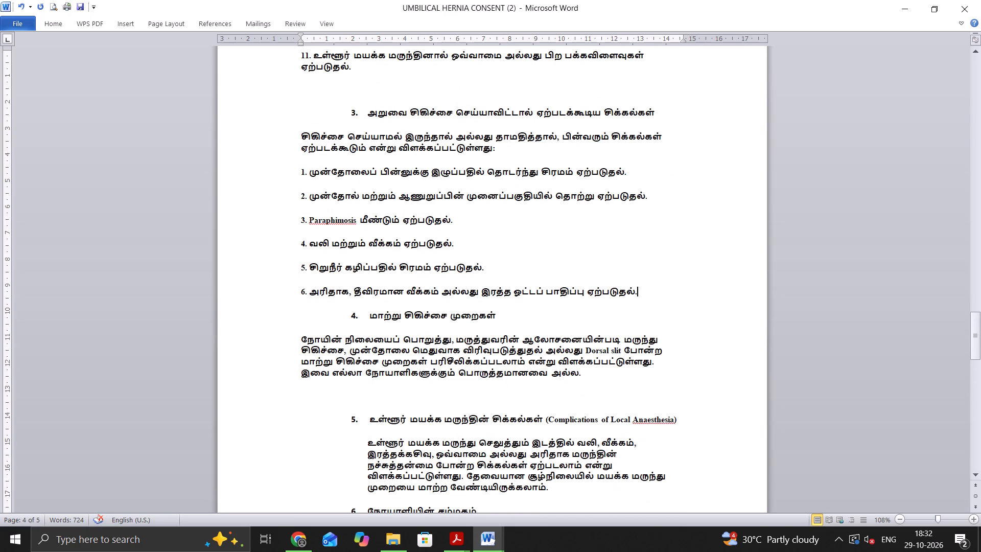
click(358, 410)
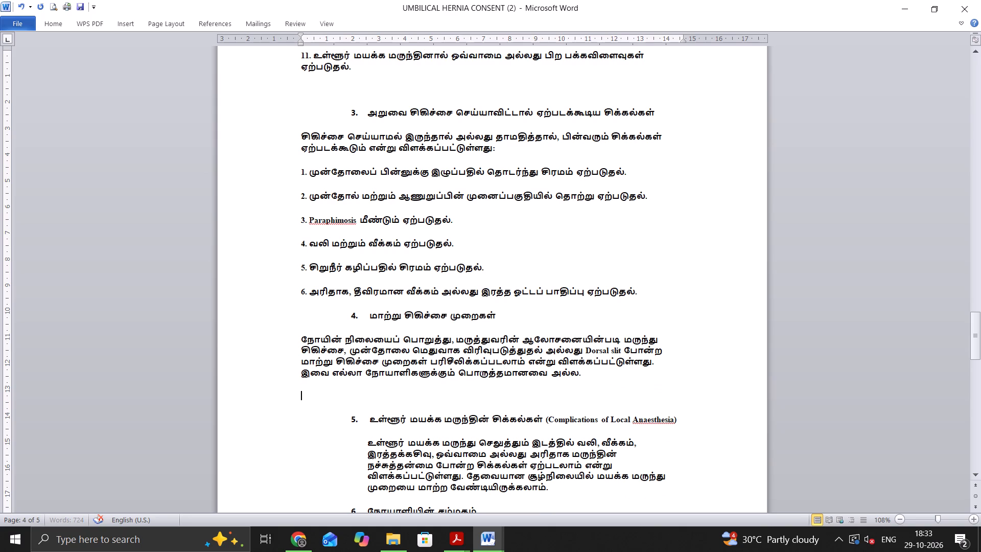
key(BackSpace)
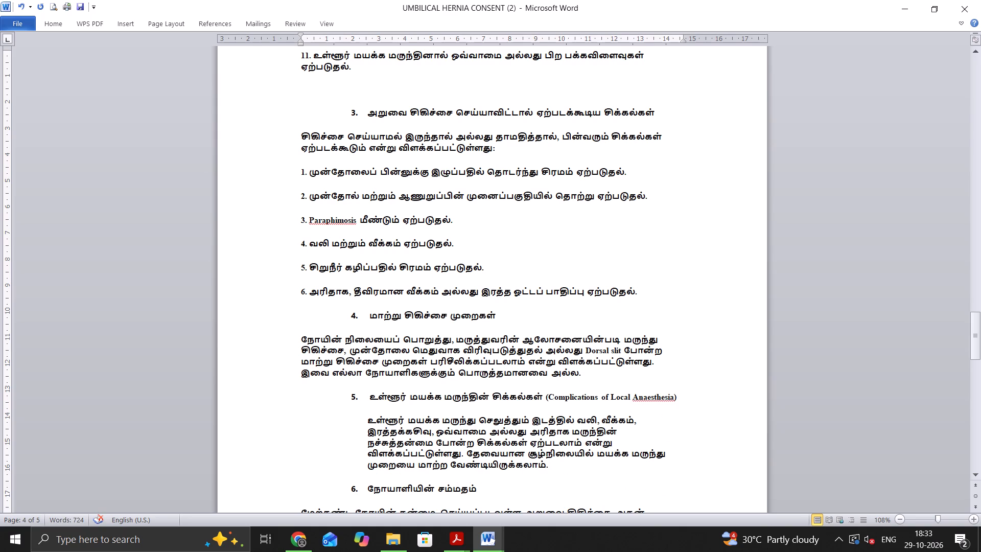
Remove the blank line between complication item 11 and section heading 3.
scroll(372, 427, down, 9)
scroll(378, 408, up, 2)
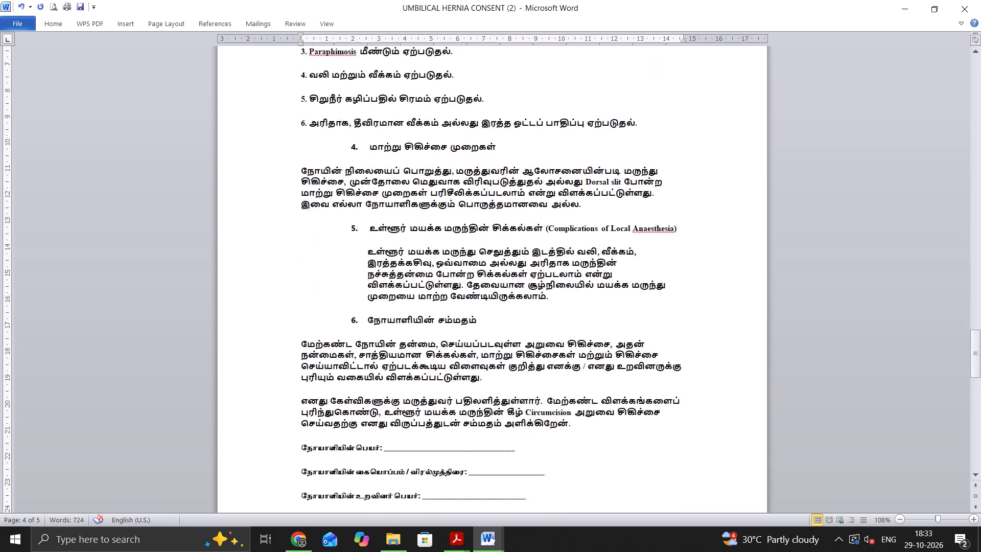
scroll(378, 408, up, 13)
click(357, 305)
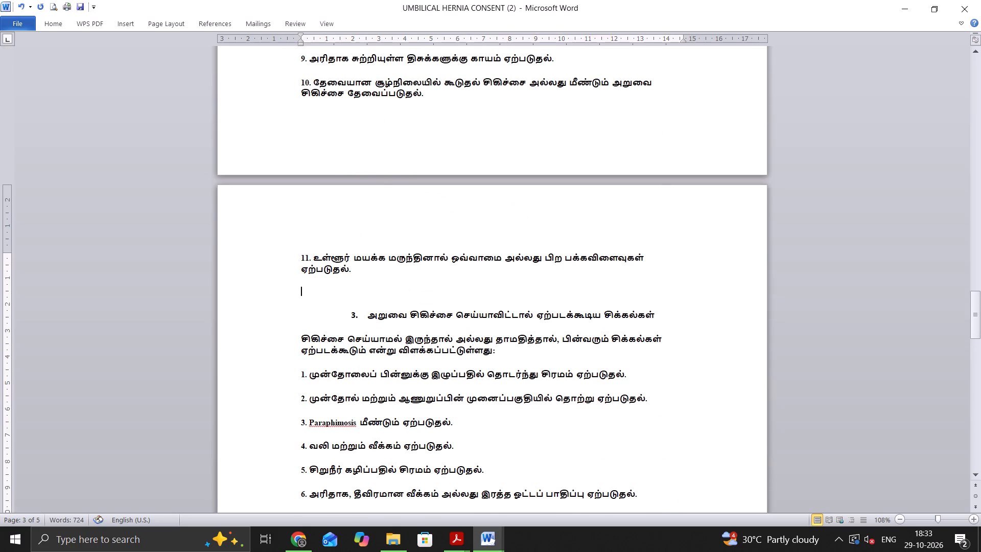
key(BackSpace)
click(324, 245)
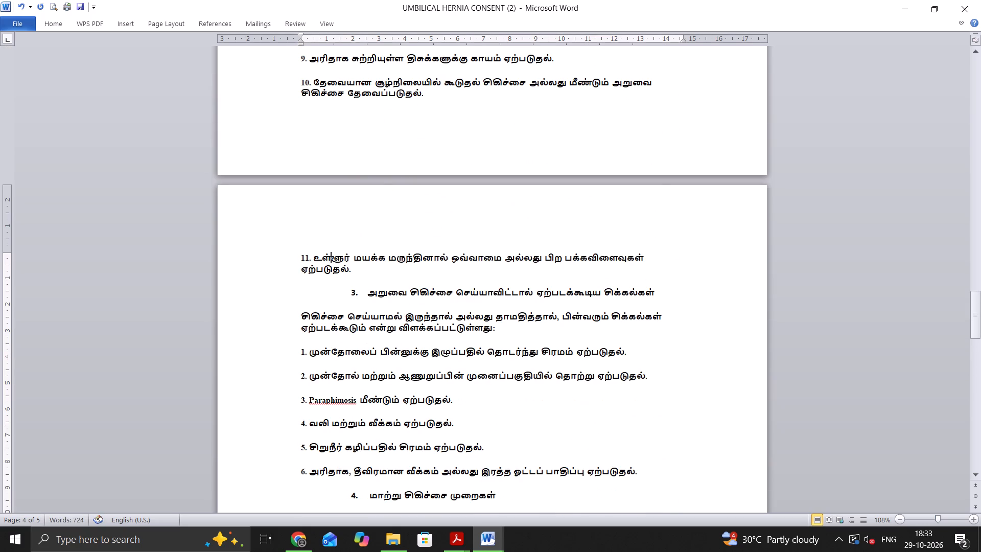
Set the paragraph spacing after to 0 pt for the phimosis consent text from the தேதி / நேரம் line to the document's end.
scroll(324, 245, up, 14)
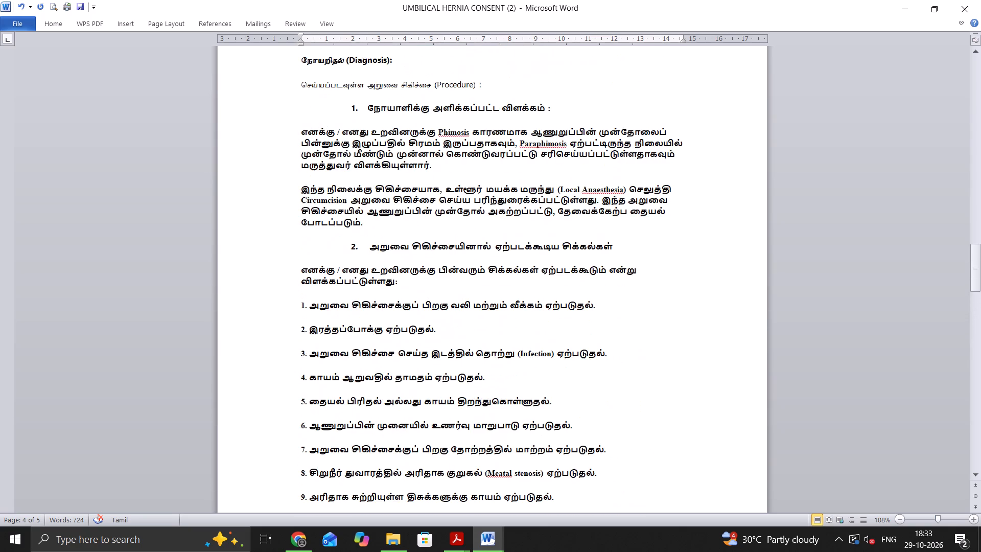
scroll(325, 245, up, 4)
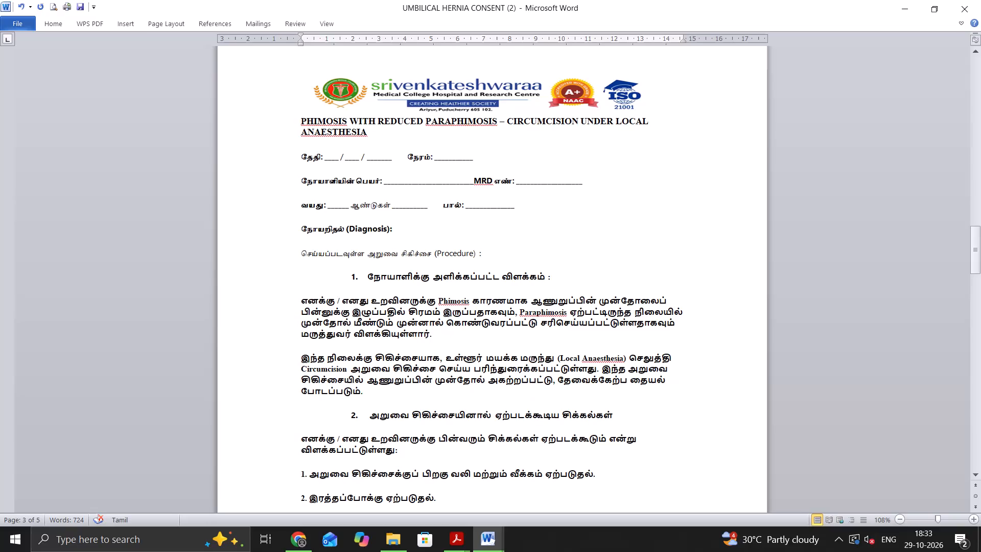
drag(300, 154, 313, 182)
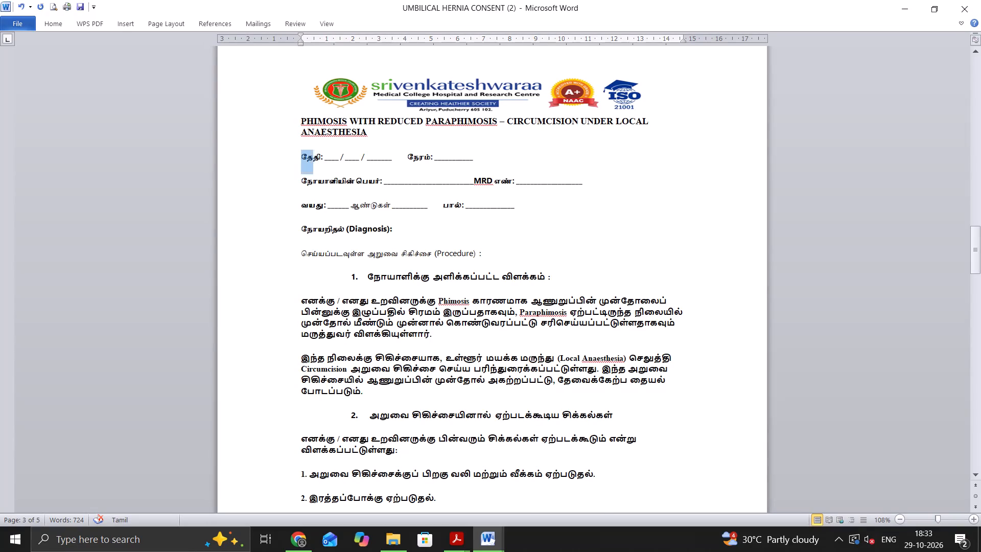
drag(313, 182, 487, 180)
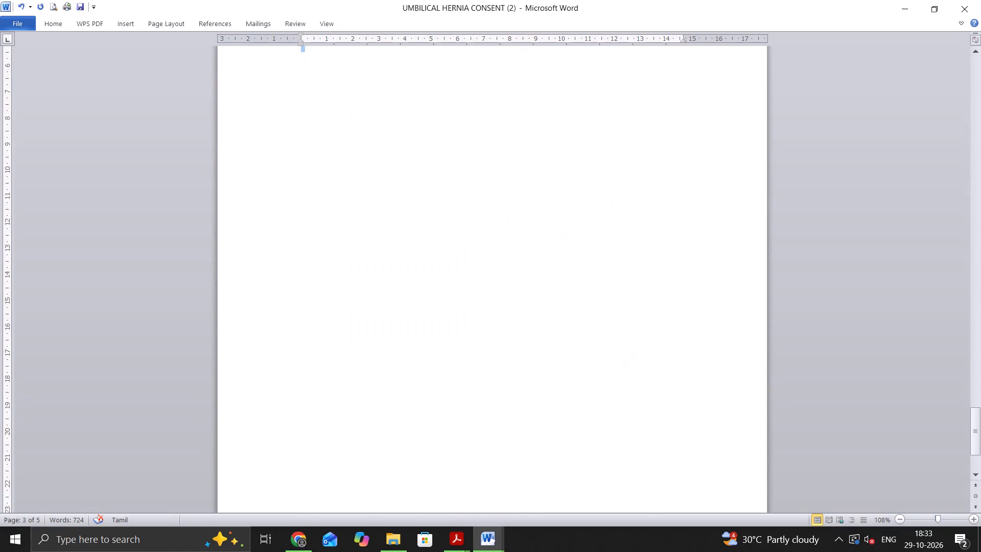
drag(487, 180, 469, 204)
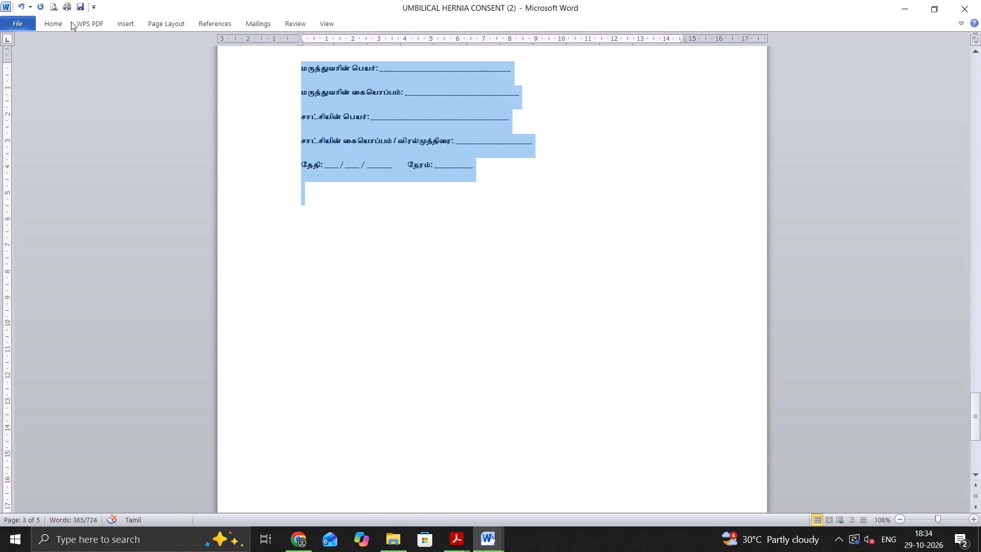
click(61, 27)
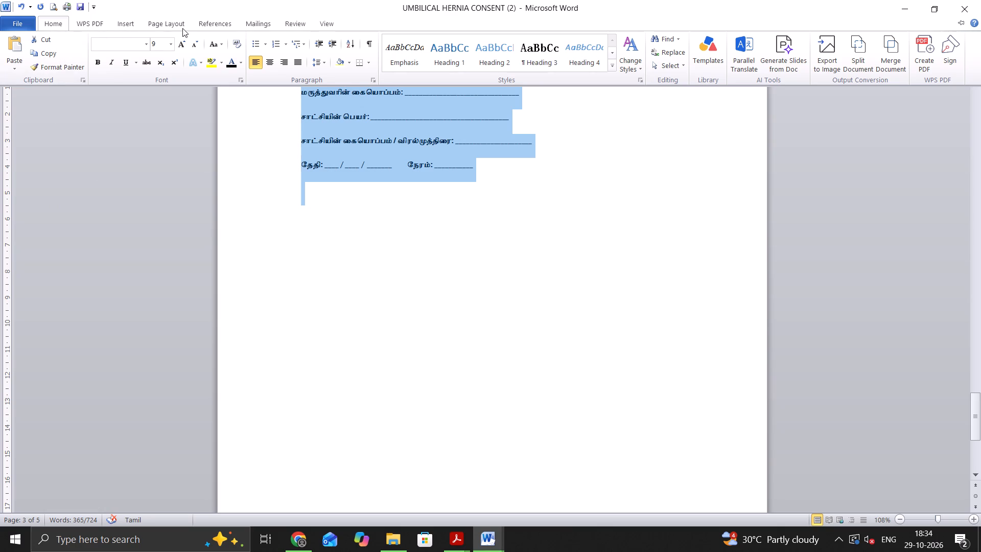
click(166, 22)
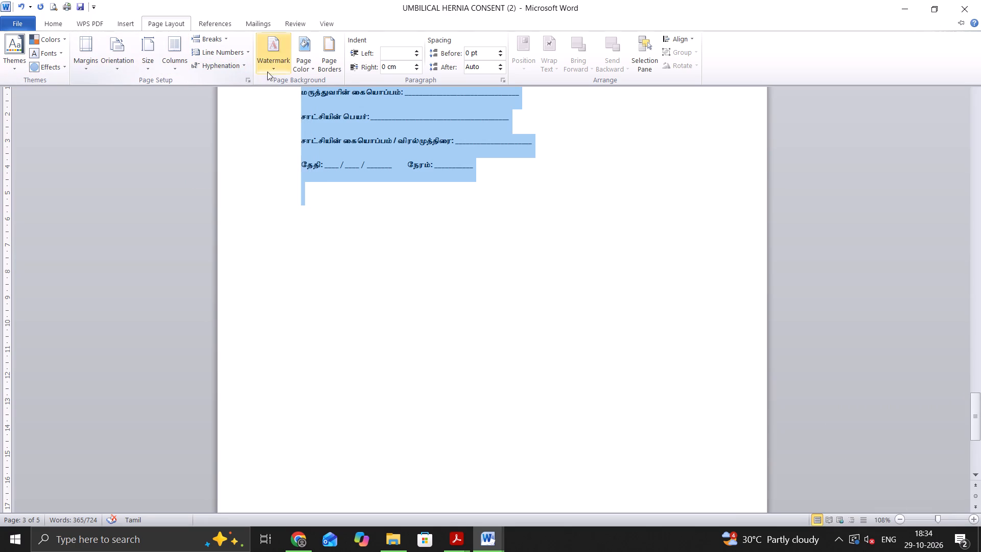
click(500, 70)
click(499, 65)
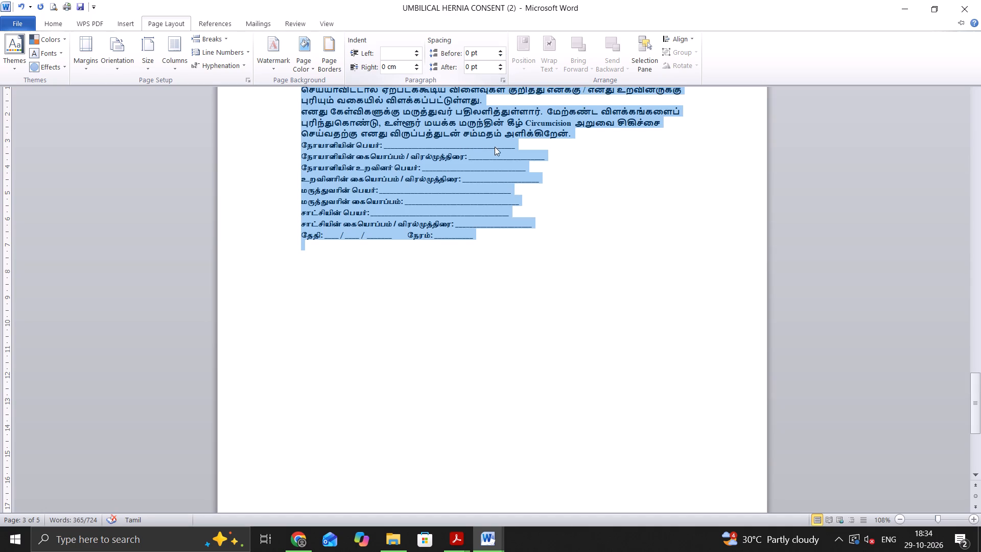
click(128, 249)
Insert a blank line after the நோயறிதல் (Diagnosis) line and another after the செய்யப்படவுள்ள அறுவை சிகிச்சை (Procedure) line.
scroll(425, 272, up, 3)
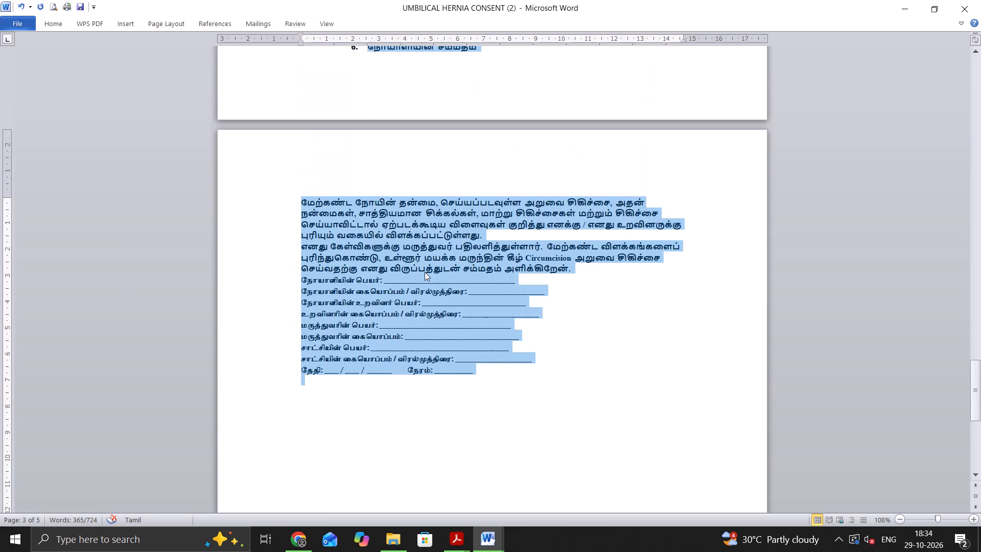
scroll(425, 272, up, 20)
scroll(425, 272, up, 8)
scroll(425, 272, down, 6)
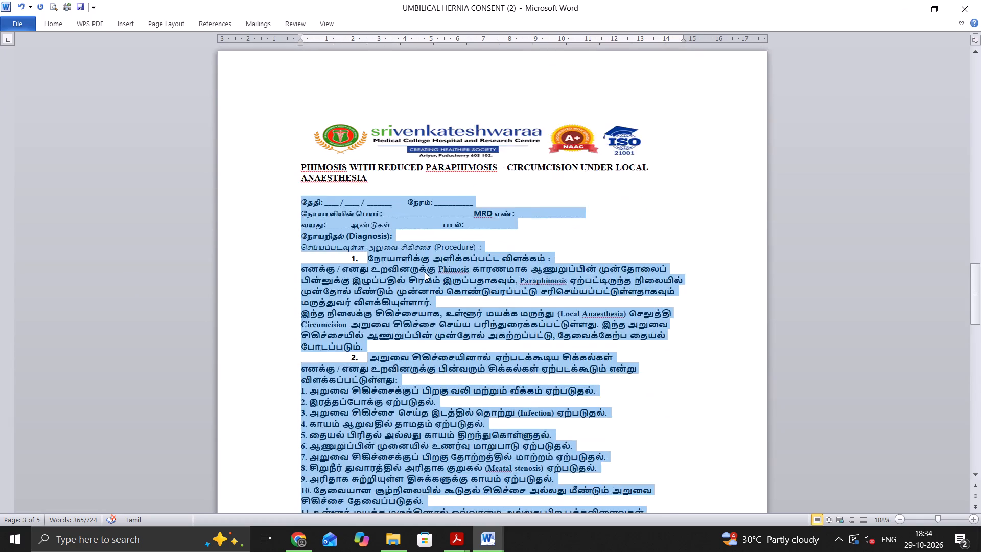
scroll(425, 272, up, 5)
scroll(425, 272, down, 4)
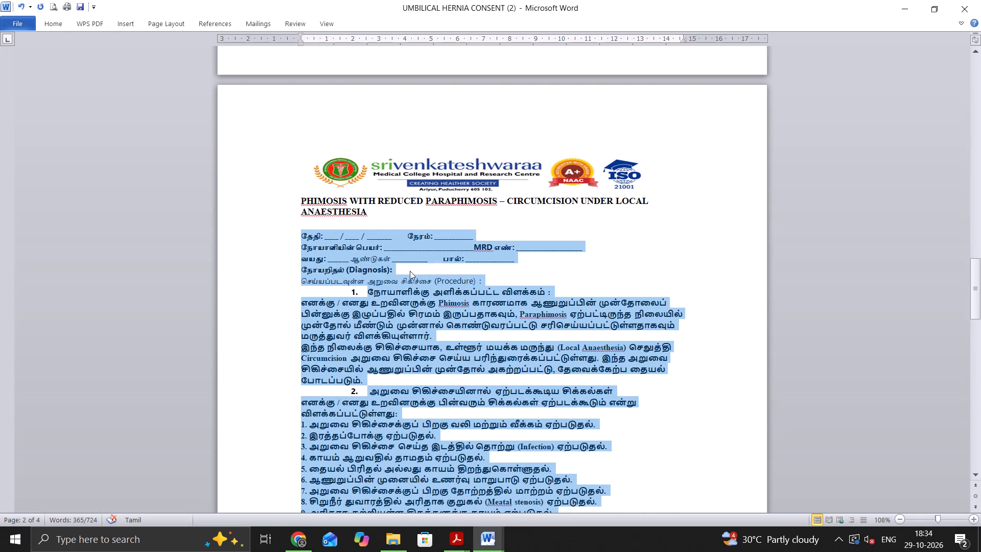
click(400, 269)
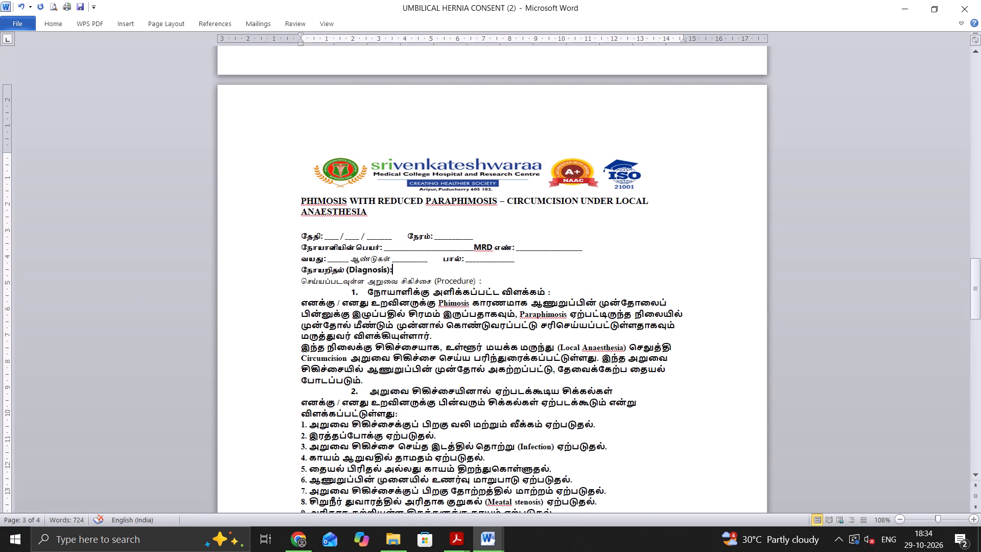
key(Return)
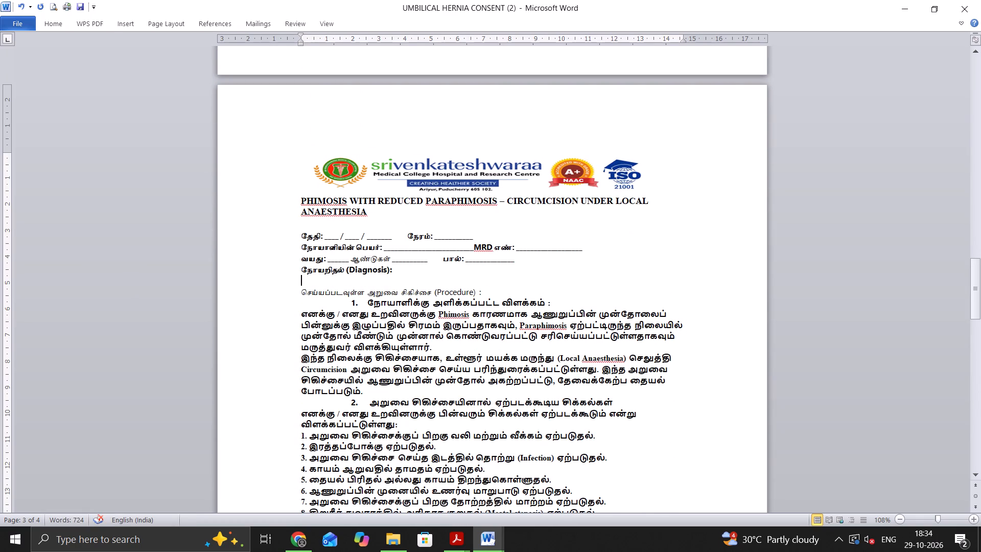
click(493, 294)
key(Return)
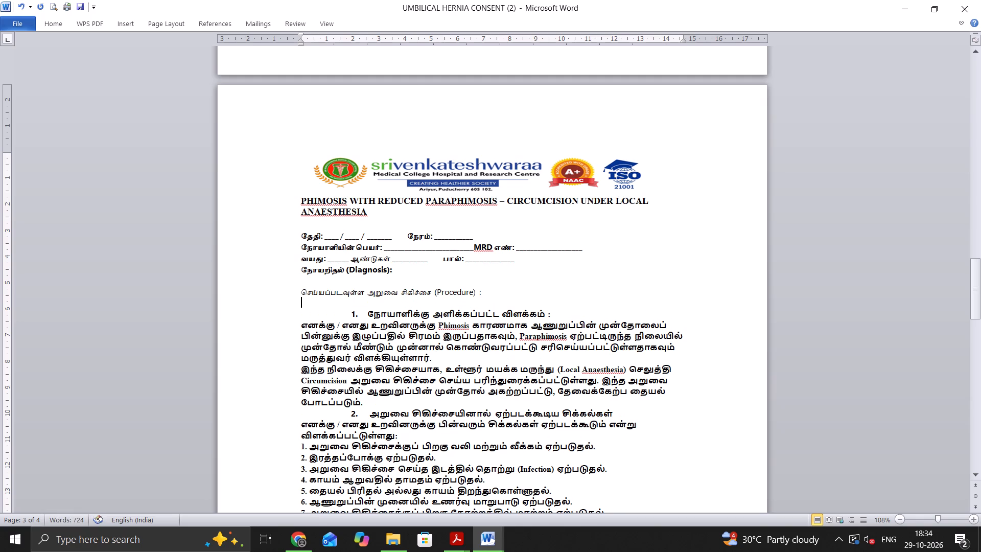
scroll(493, 296, down, 2)
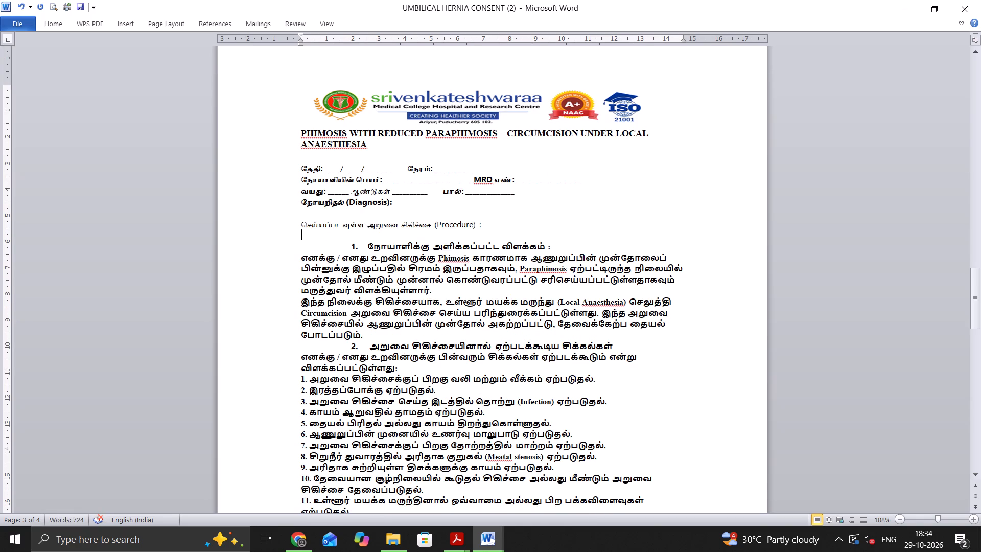
Remove the bold formatting from all text from section heading 1 through the final தேதி / நேரம் line.
drag(346, 248, 419, 193)
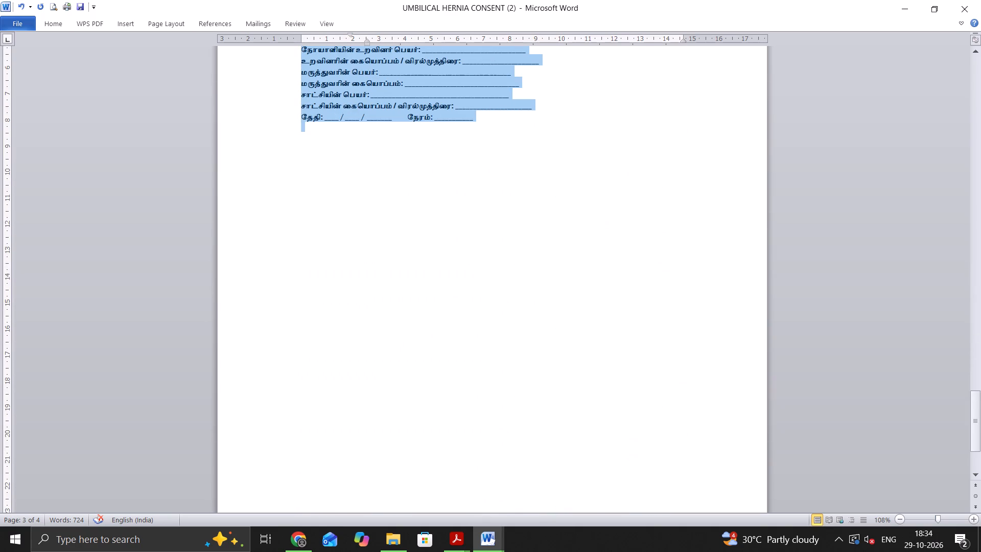
drag(419, 193, 484, 118)
click(45, 19)
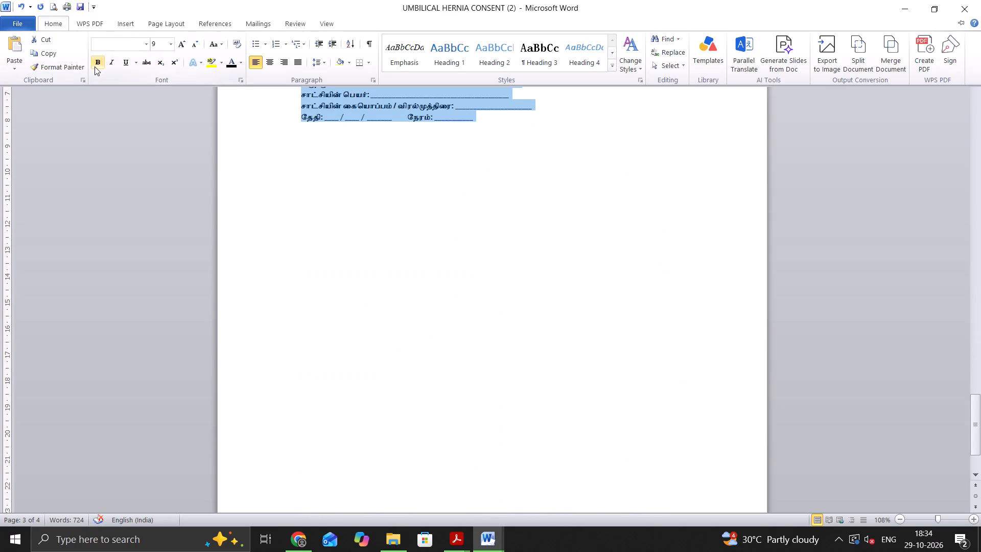
click(95, 66)
scroll(193, 202, up, 5)
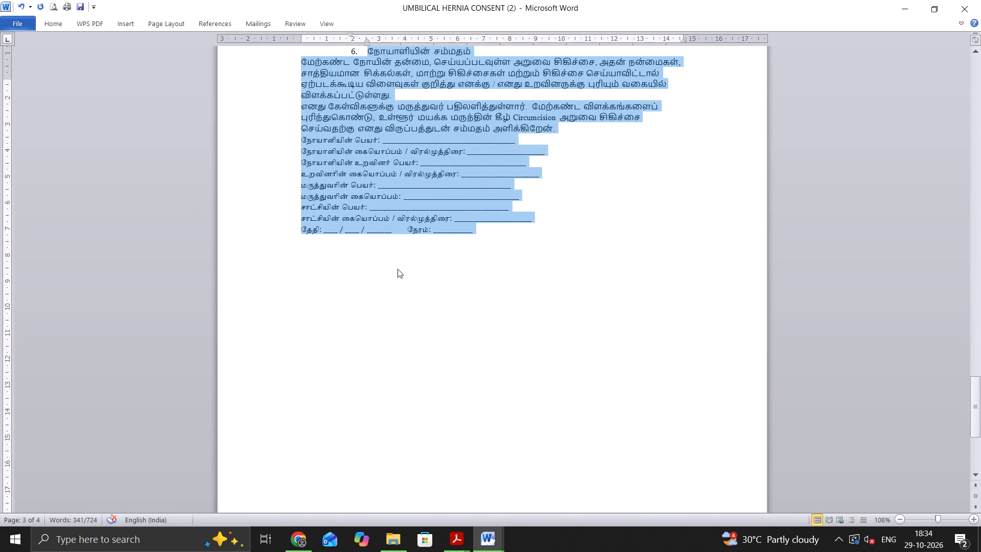
scroll(562, 341, up, 20)
scroll(562, 341, up, 8)
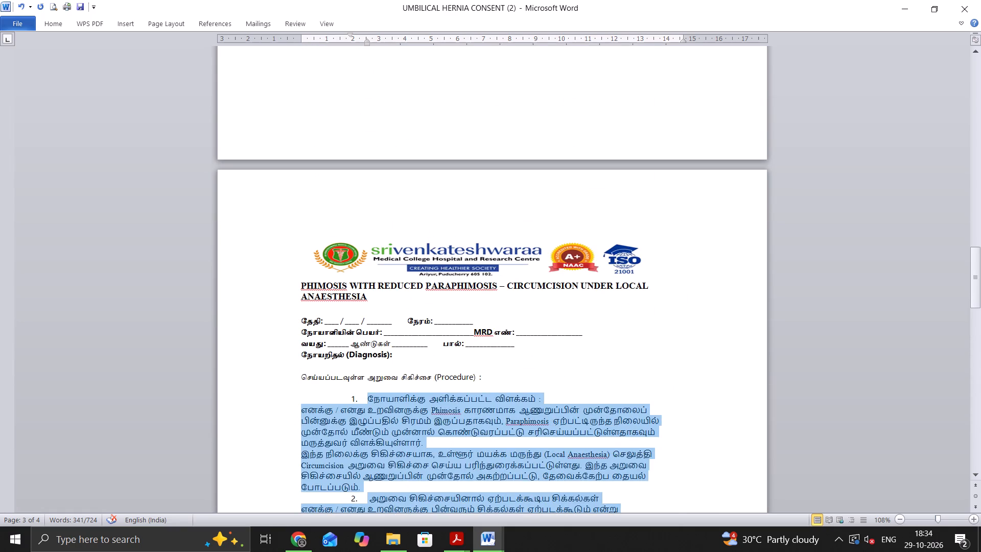
scroll(446, 344, down, 4)
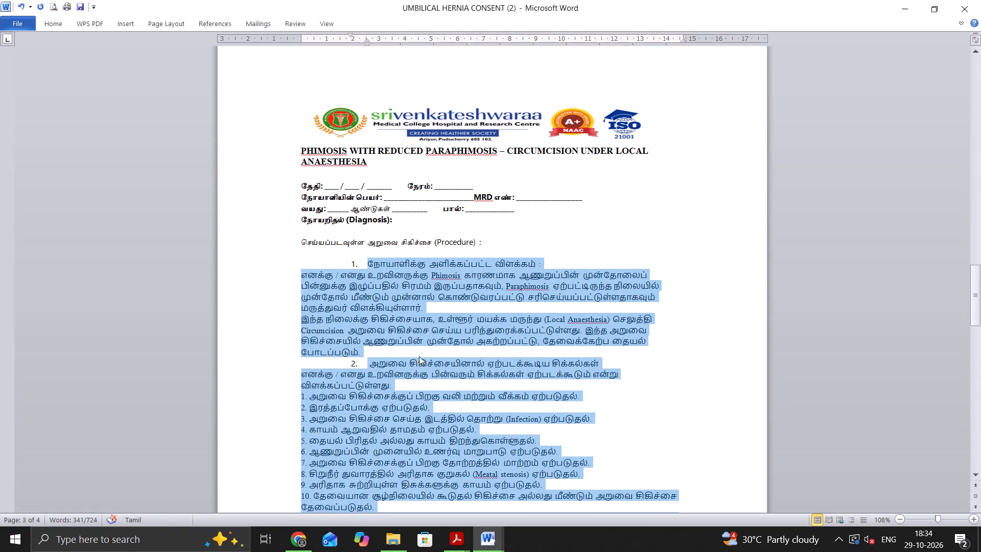
scroll(416, 354, down, 11)
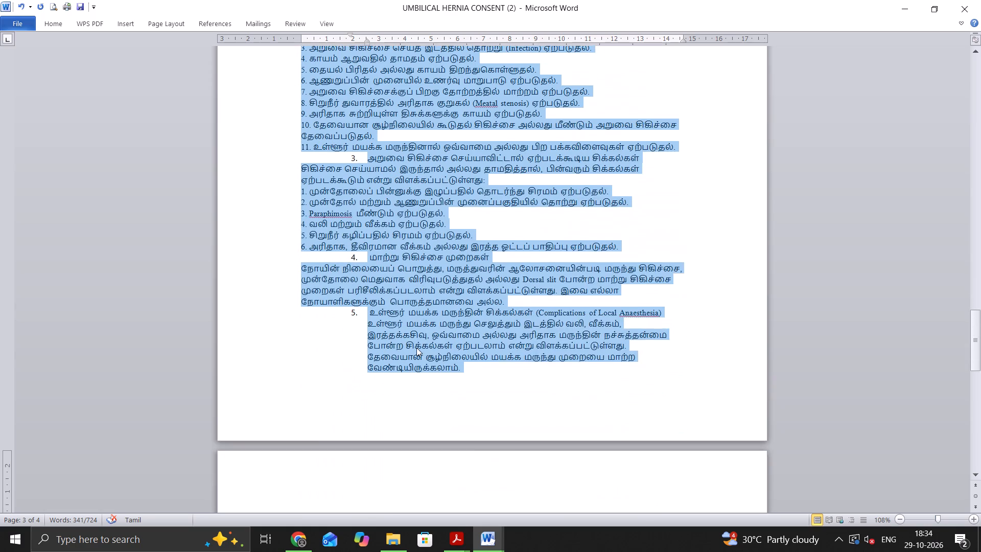
scroll(416, 348, down, 12)
click(100, 282)
Insert two blank lines between the last consent paragraph of section 6 and the நோயாளியின் பெயர் signature line.
scroll(339, 317, up, 3)
click(291, 331)
click(256, 327)
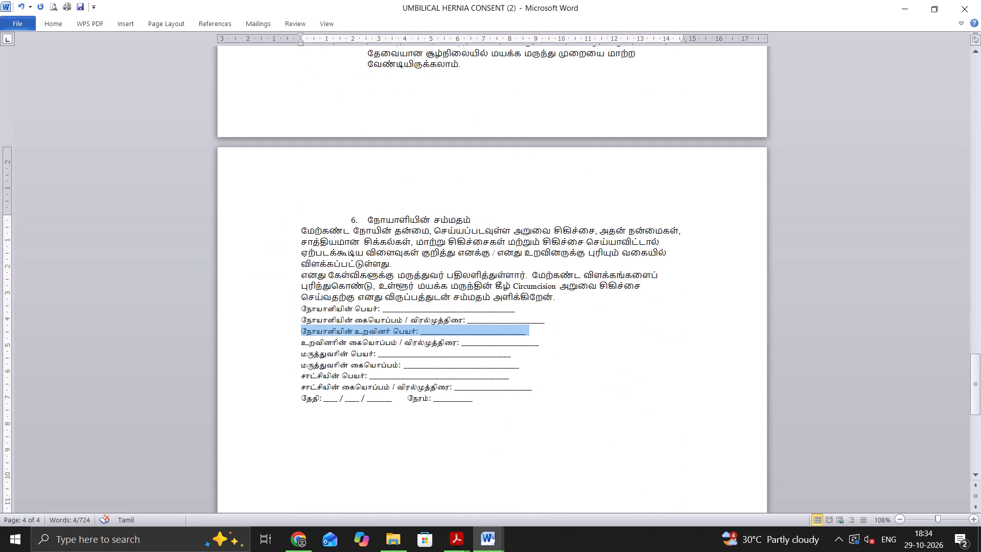
click(563, 298)
key(Return)
key(Return)
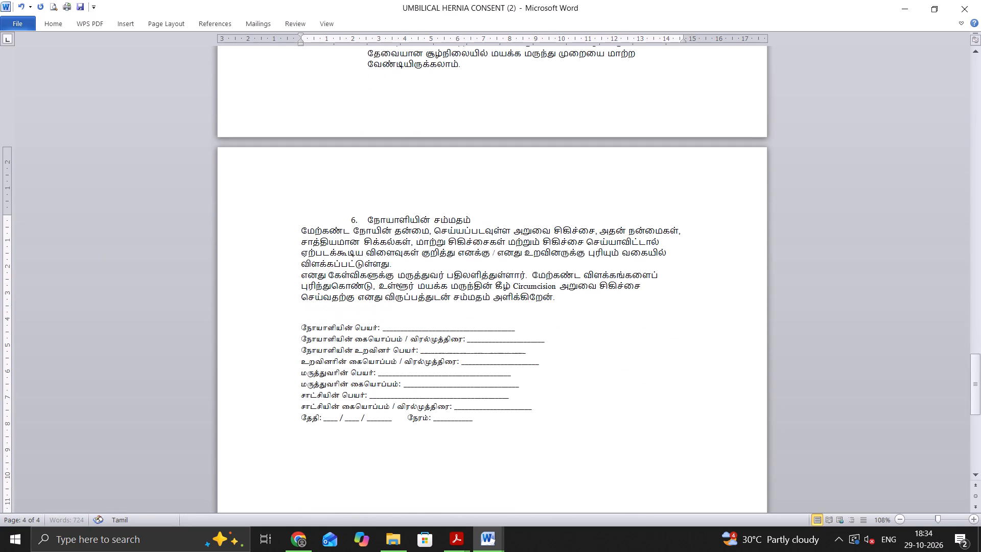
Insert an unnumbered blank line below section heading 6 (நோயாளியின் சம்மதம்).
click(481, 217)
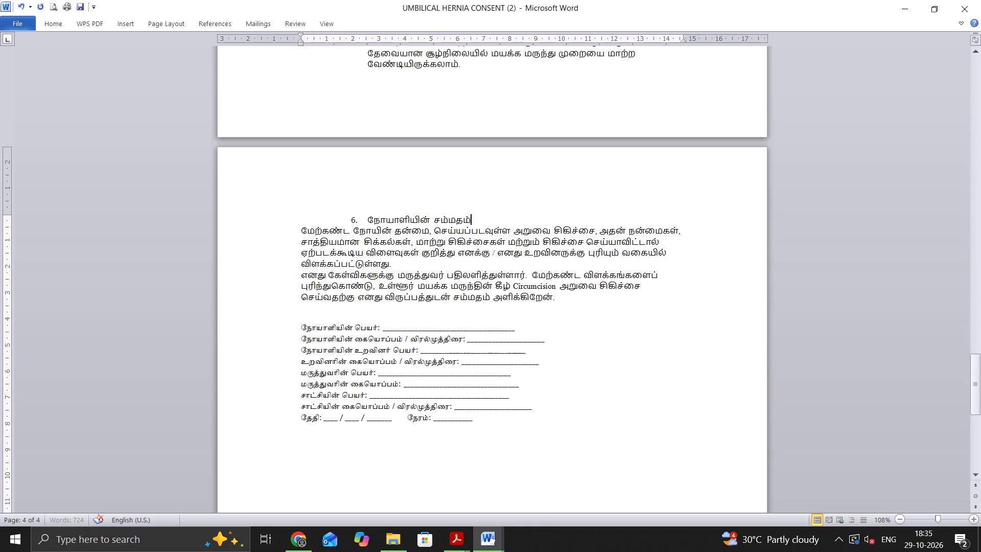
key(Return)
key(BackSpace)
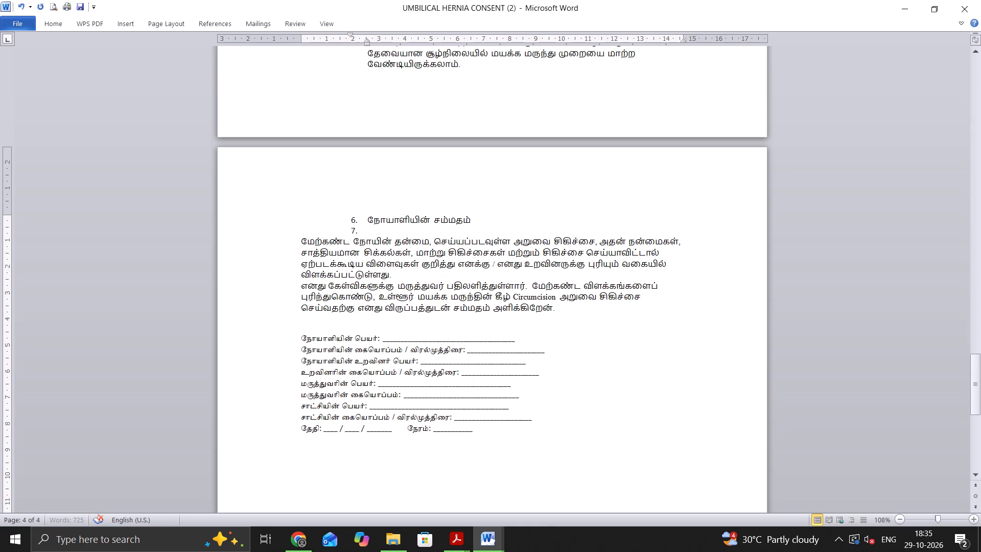
Insert a blank line above section heading 5 (Complications of Local Anaesthesia).
scroll(378, 174, up, 6)
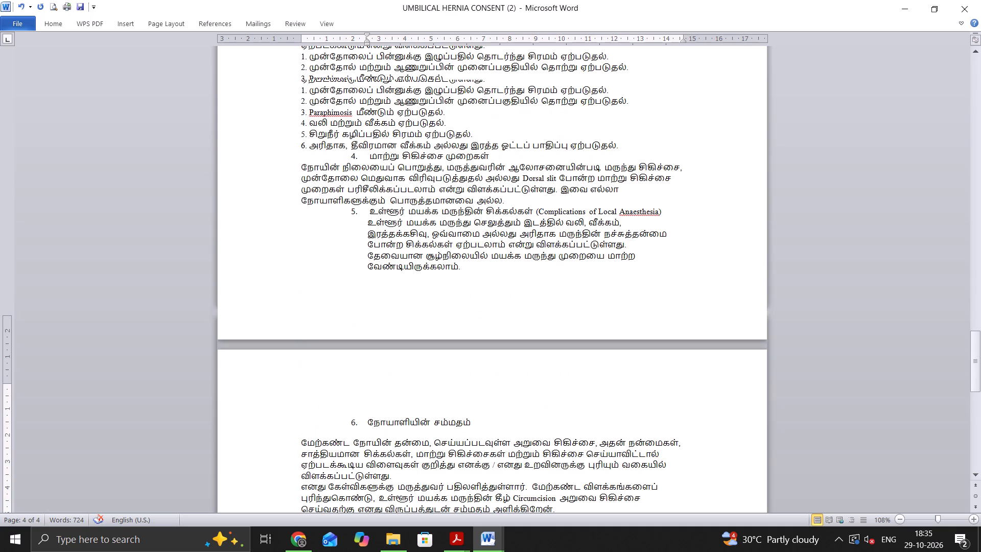
click(522, 201)
key(Return)
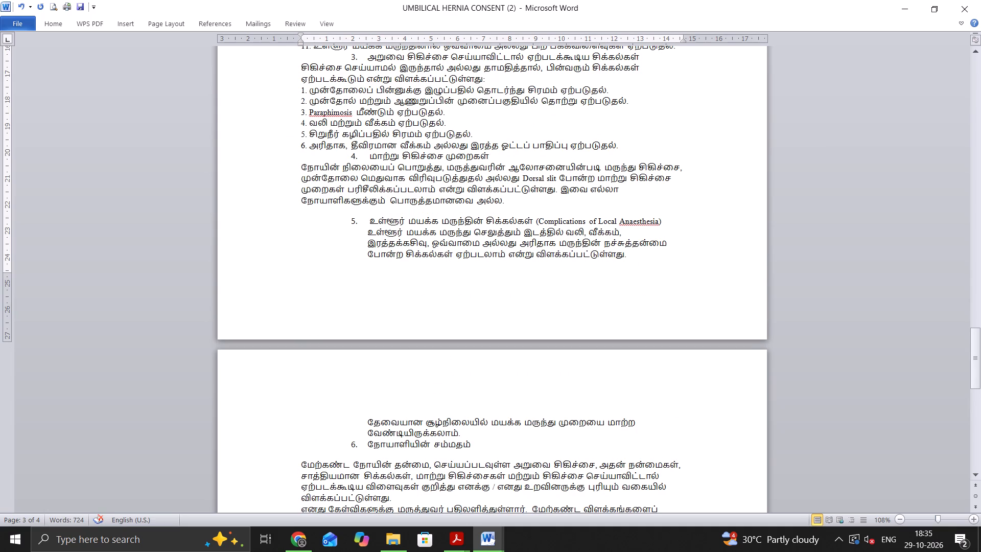
Insert a blank line above section heading 2 (அறுவை சிகிச்சையினால் ஏற்படக்கூடிய சிக்கல்கள்).
scroll(456, 394, up, 1)
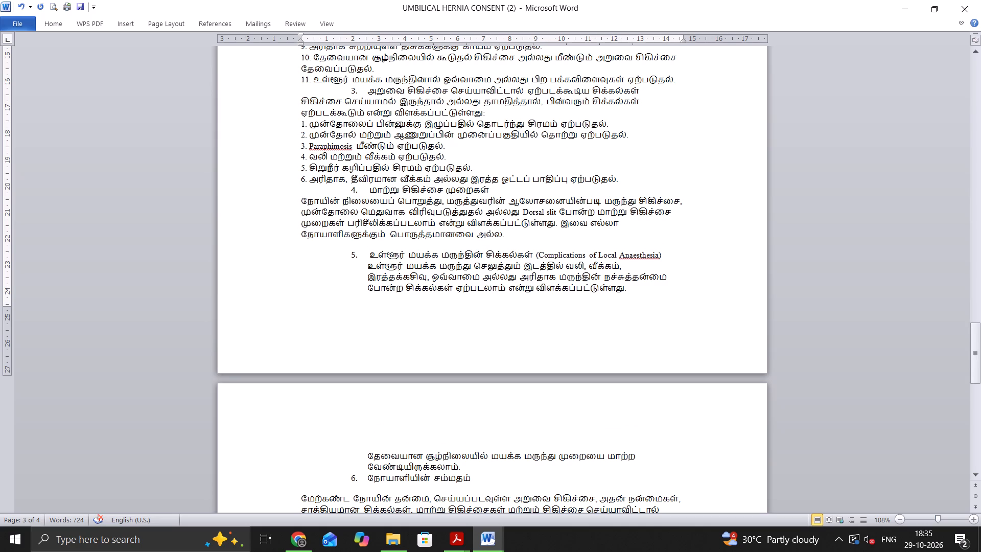
scroll(418, 337, down, 6)
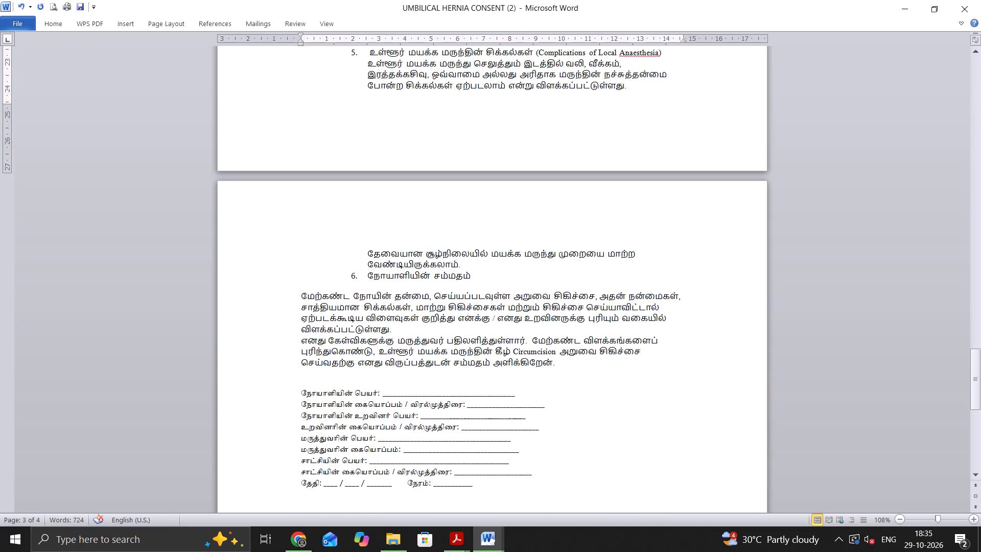
scroll(384, 264, up, 7)
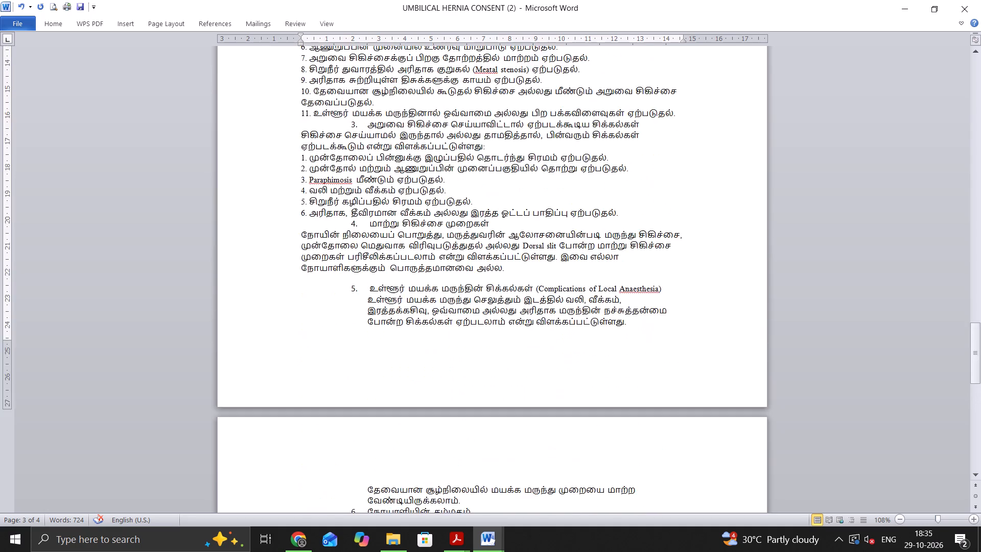
scroll(387, 265, up, 11)
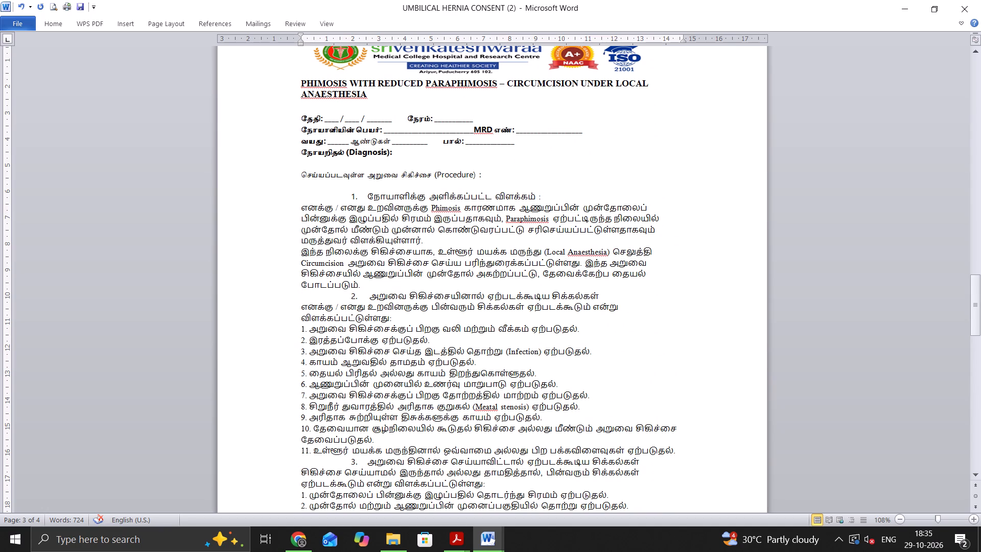
click(550, 232)
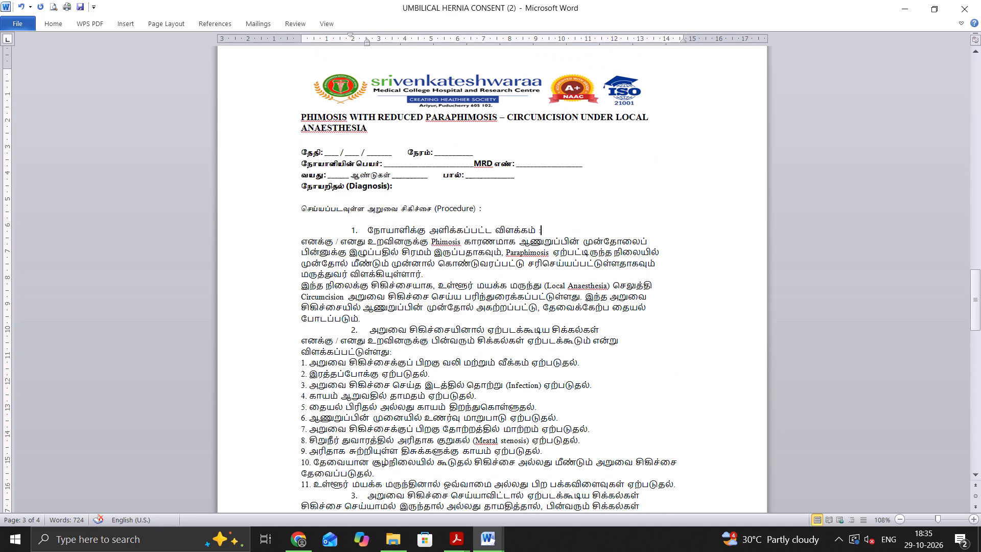
click(370, 321)
key(Return)
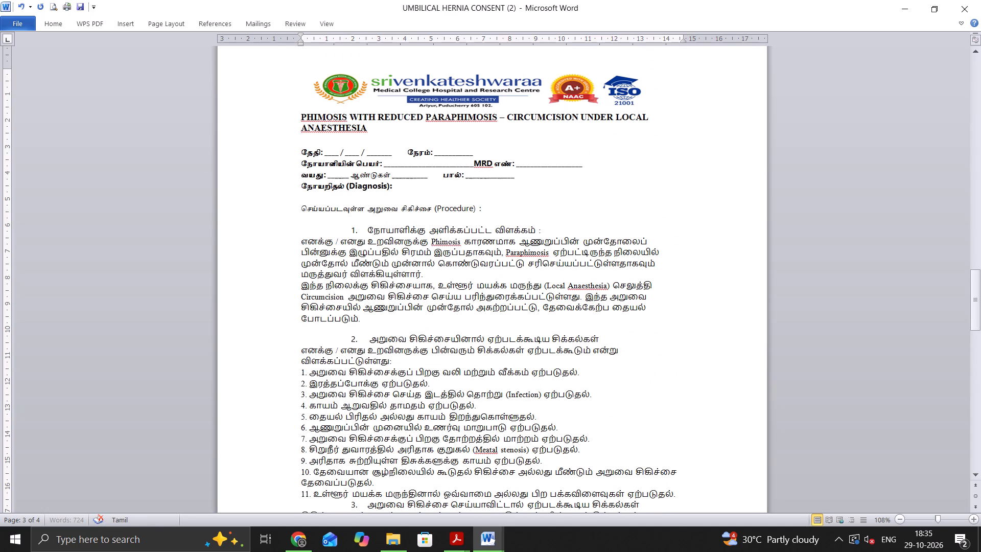
Insert a blank line above section heading 3, after complication item 11, and another above heading 4 (மாற்று சிகிச்சை முறைகள்).
scroll(381, 353, down, 4)
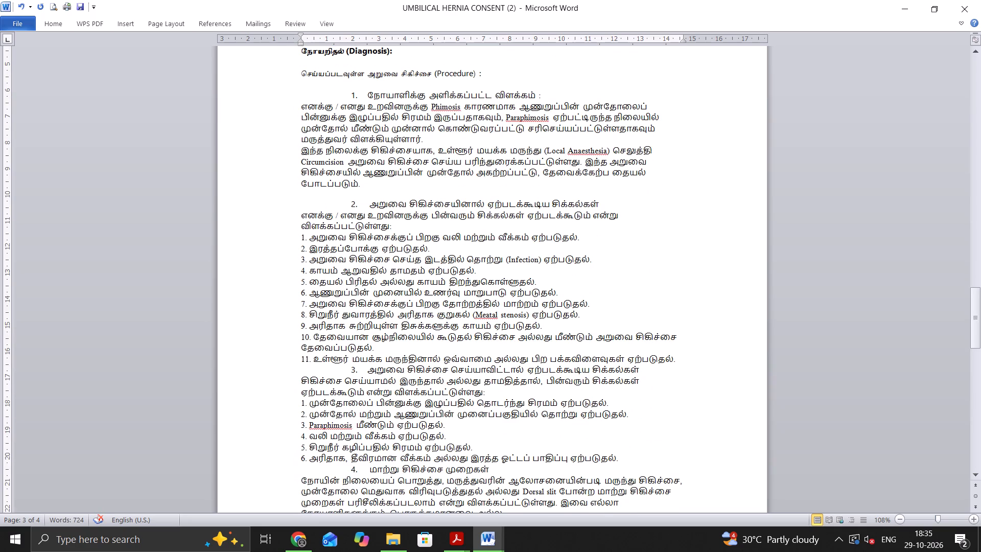
click(687, 366)
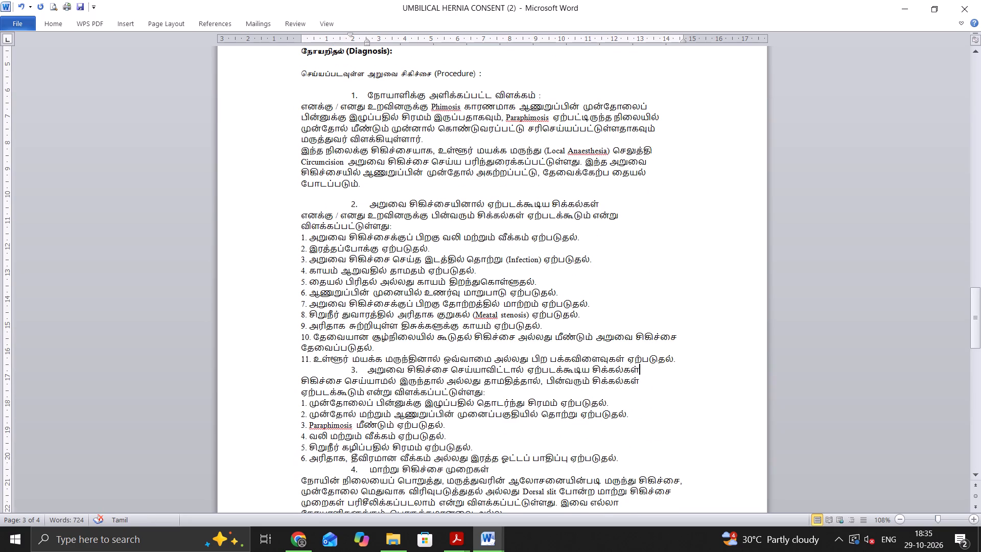
click(692, 361)
key(Return)
scroll(692, 400, down, 2)
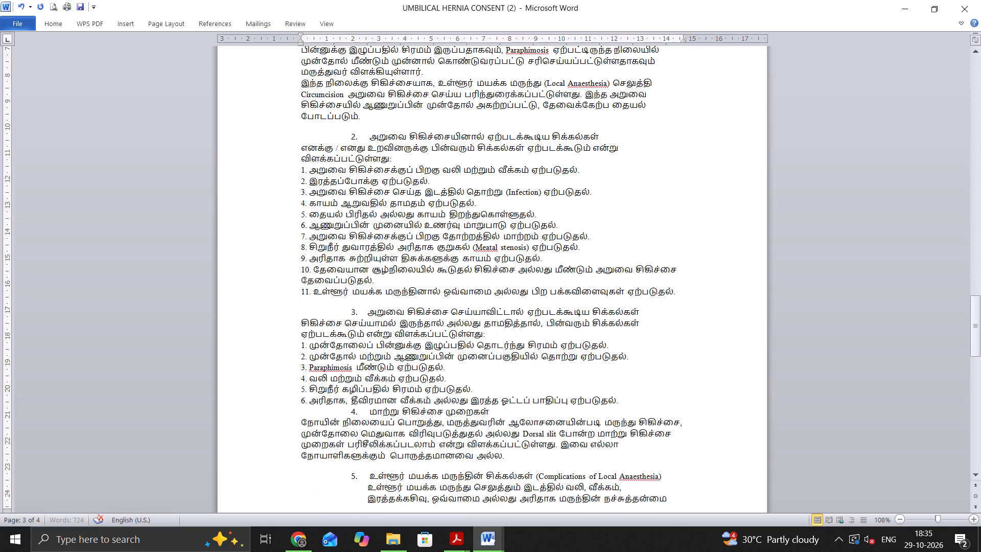
click(633, 401)
key(Return)
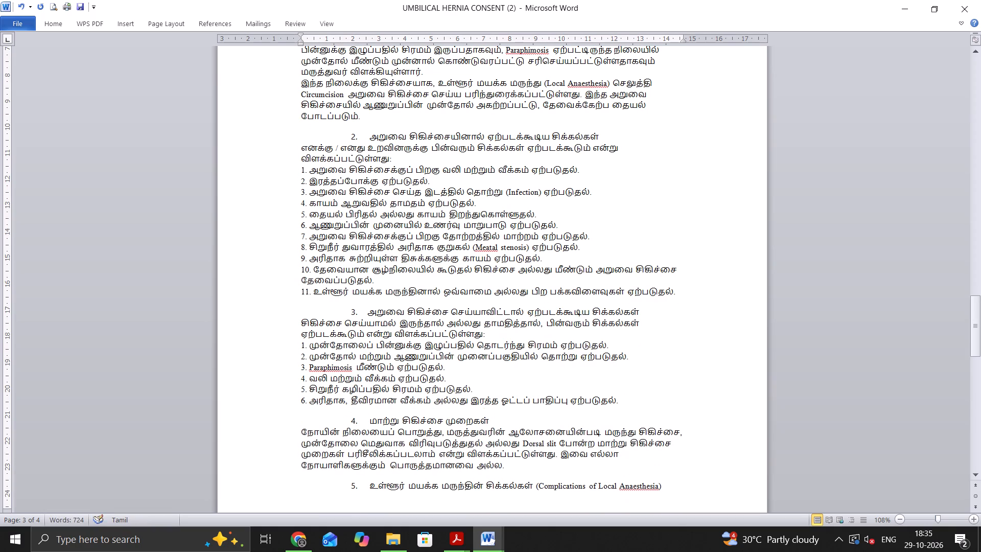
Insert a blank line above section heading 6 (நோயாளியின் சம்மதம்).
scroll(633, 401, down, 10)
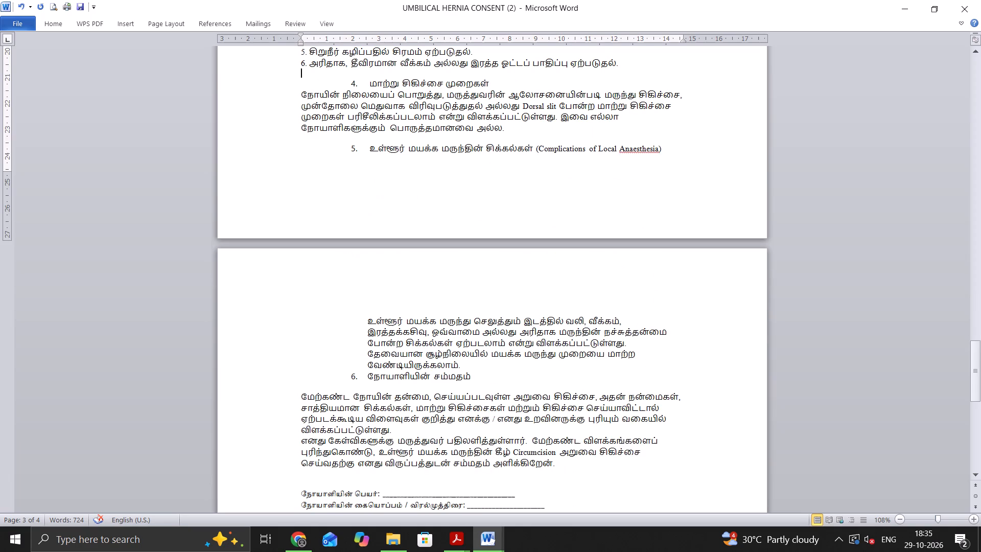
click(466, 368)
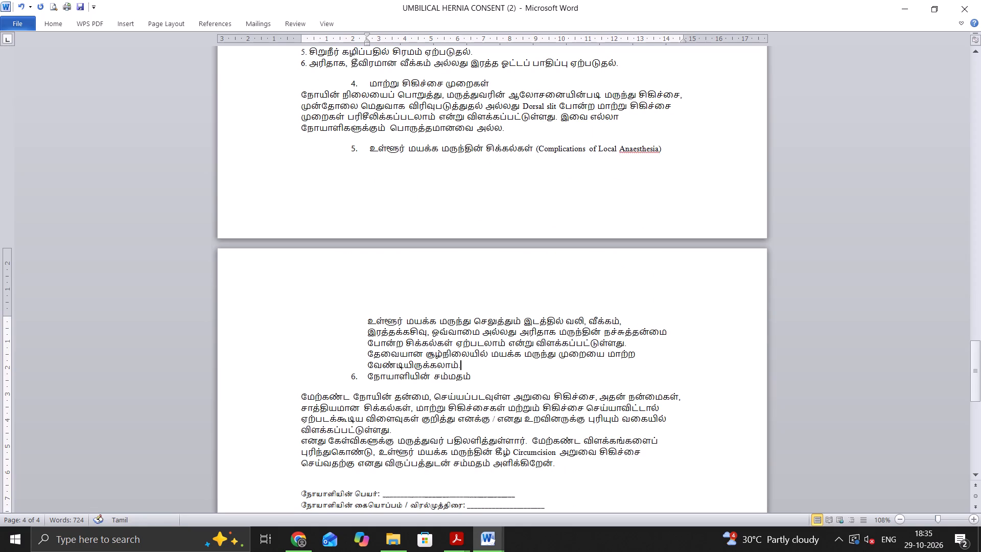
key(Return)
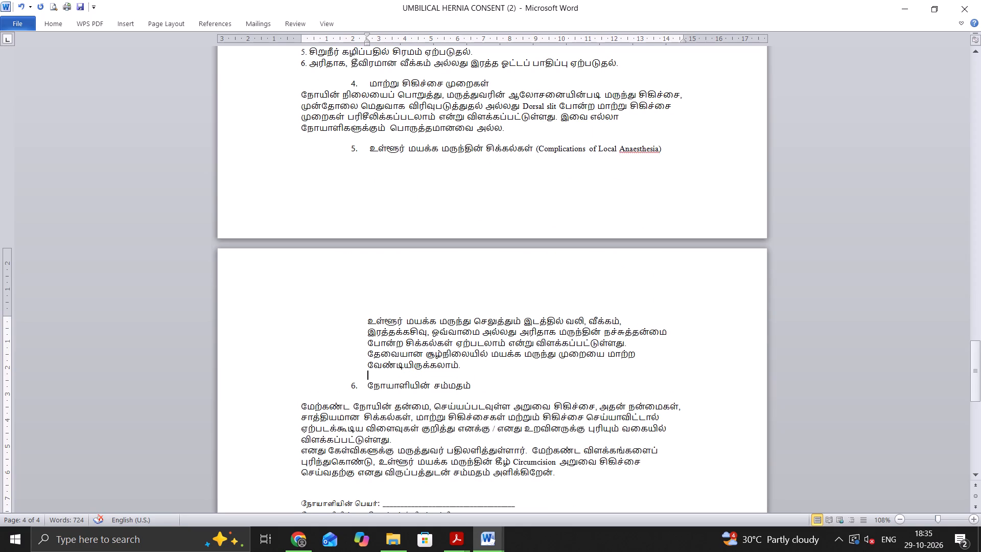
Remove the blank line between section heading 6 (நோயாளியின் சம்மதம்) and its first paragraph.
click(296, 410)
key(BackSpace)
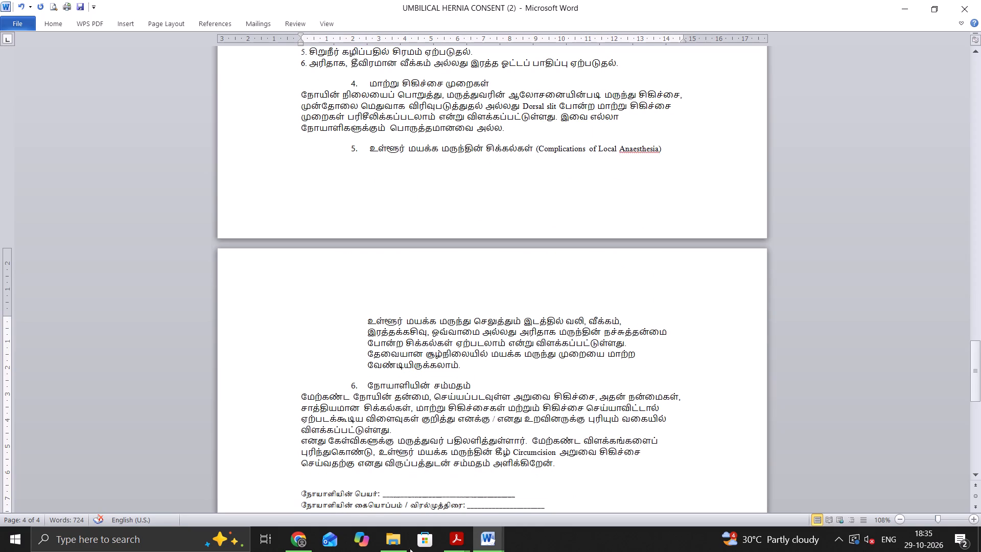
Review the spacing and section headings throughout the circumcision consent, from the hospital header to the signature lines.
scroll(428, 429, up, 3)
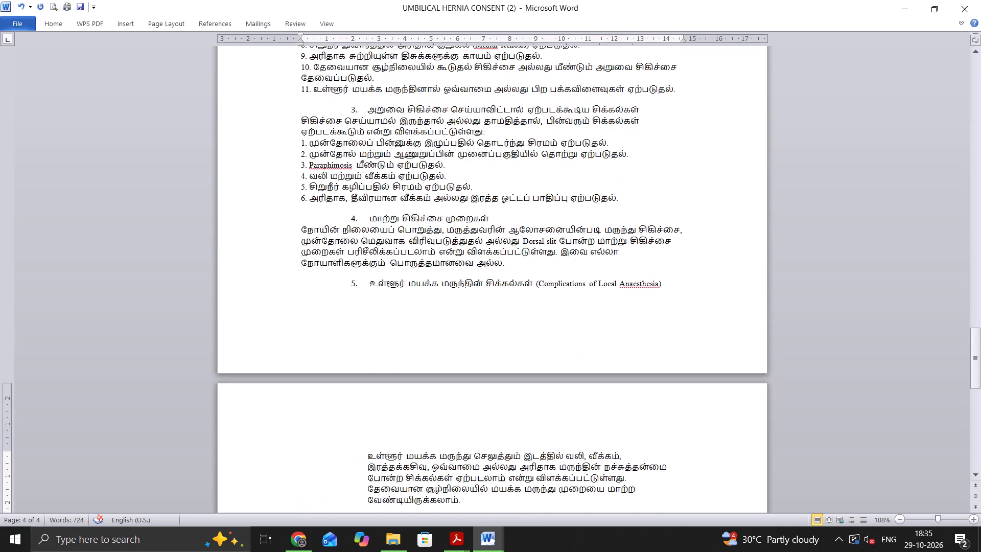
scroll(439, 424, up, 2)
scroll(464, 348, up, 1)
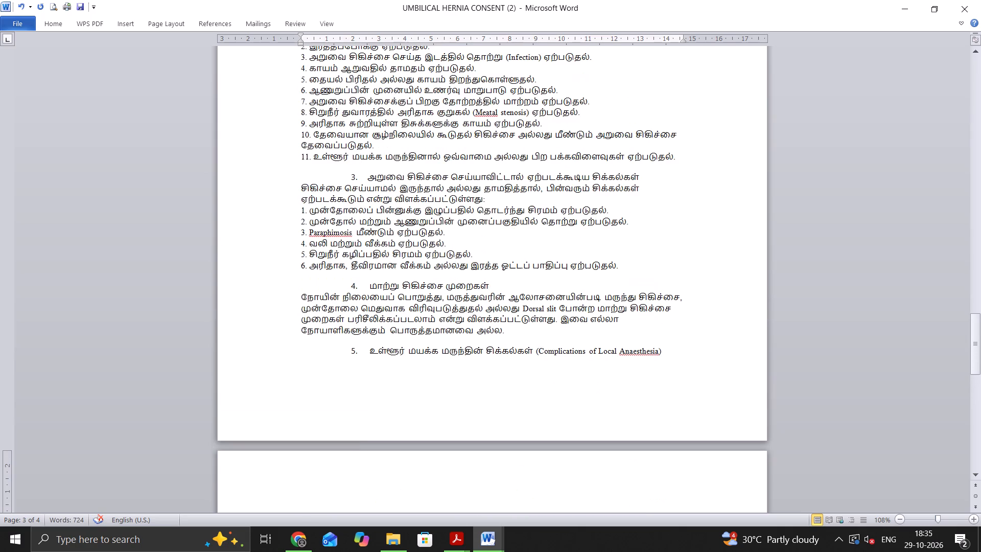
scroll(460, 347, up, 10)
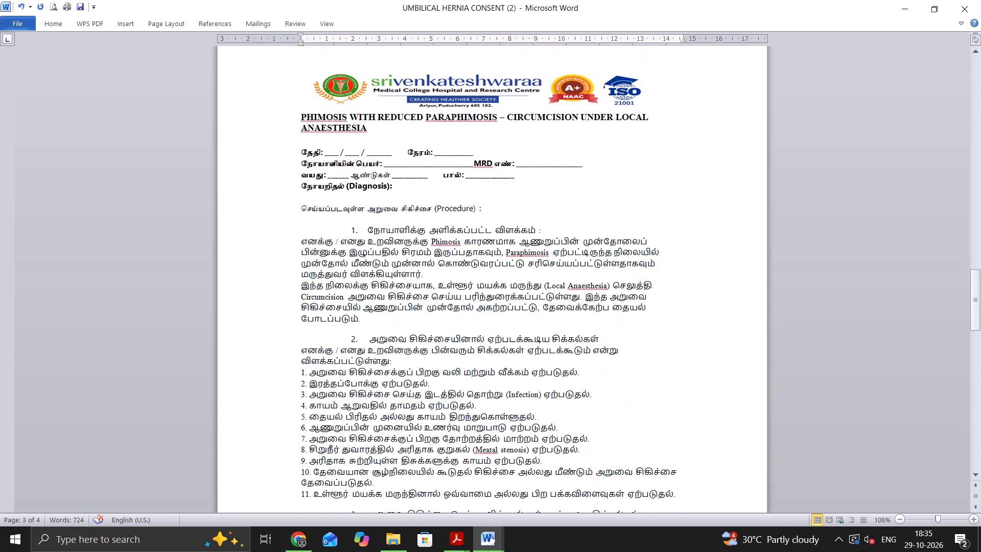
scroll(445, 334, down, 3)
scroll(444, 330, down, 18)
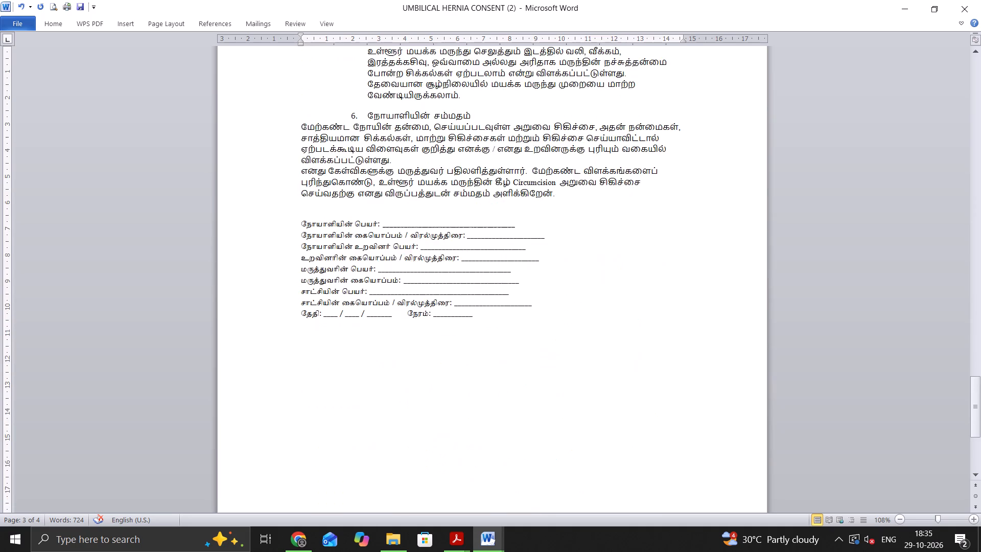
scroll(443, 319, down, 6)
Separate the patient, relative, doctor and witness signature pairs with one blank line between each pair.
scroll(443, 317, up, 4)
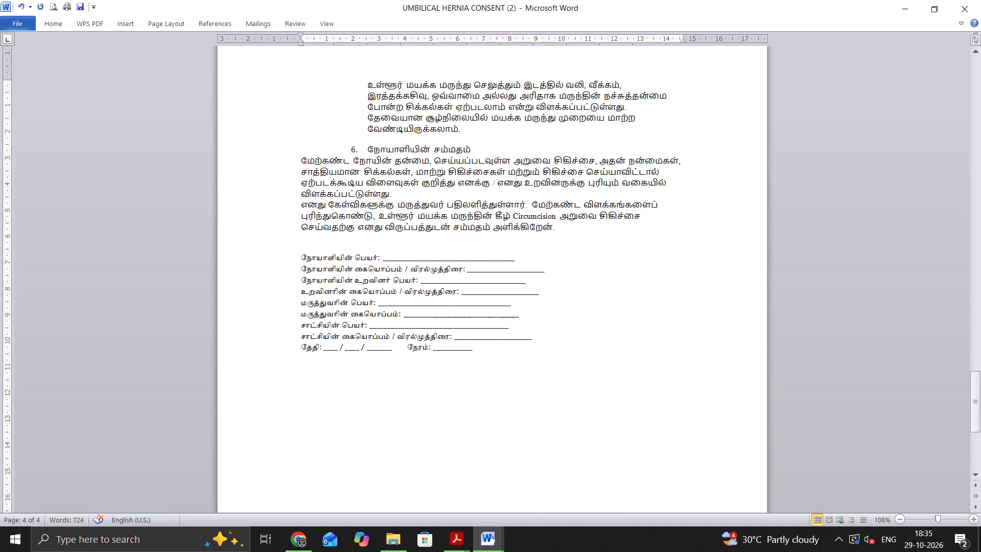
click(553, 273)
key(Return)
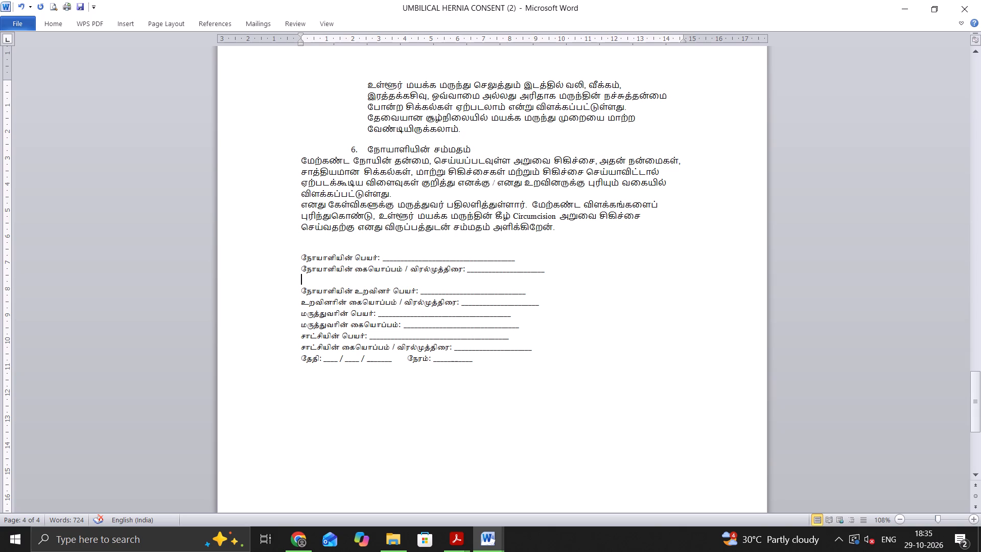
click(554, 305)
key(Return)
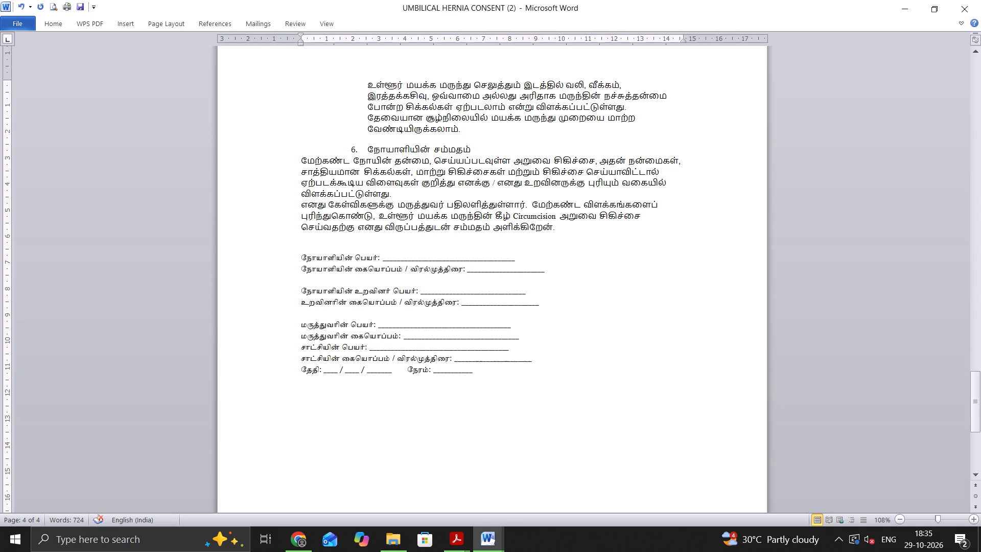
click(534, 337)
key(Return)
click(549, 375)
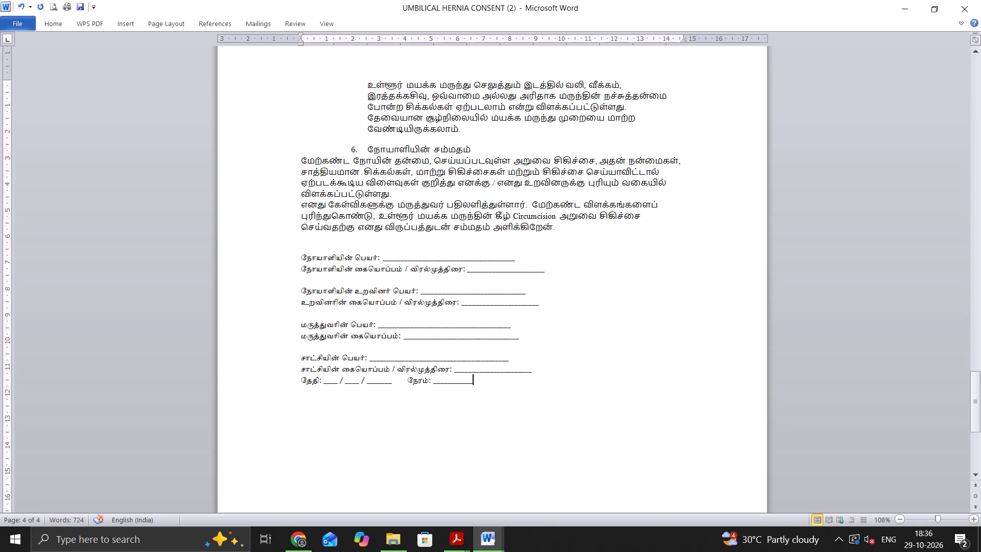
Insert a blank line between the witness signature line and the closing date and time line (தேதி / நேரம்).
key(Up)
key(0)
key(backslash)
key(BackSpace)
key(BackSpace)
key(Right)
key(Right)
key(Right)
key(Right)
key(Right)
key(Right)
key(Right)
key(Right)
key(Right)
key(Right)
key(Right)
key(Right)
key(Right)
key(Right)
key(Right)
key(Right)
key(Right)
key(Return)
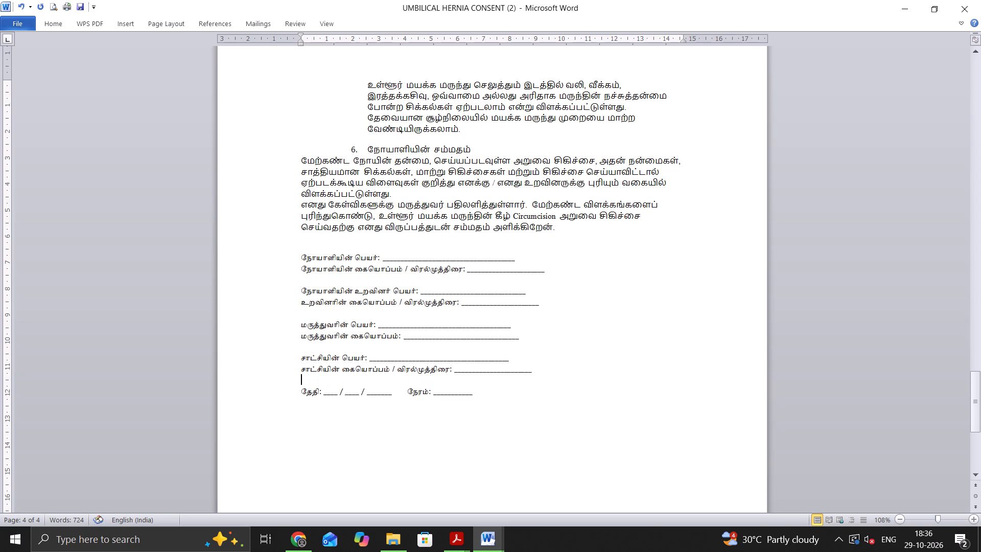
Clear the custom page range in the print settings and check the document's pages in the print preview.
scroll(431, 281, up, 19)
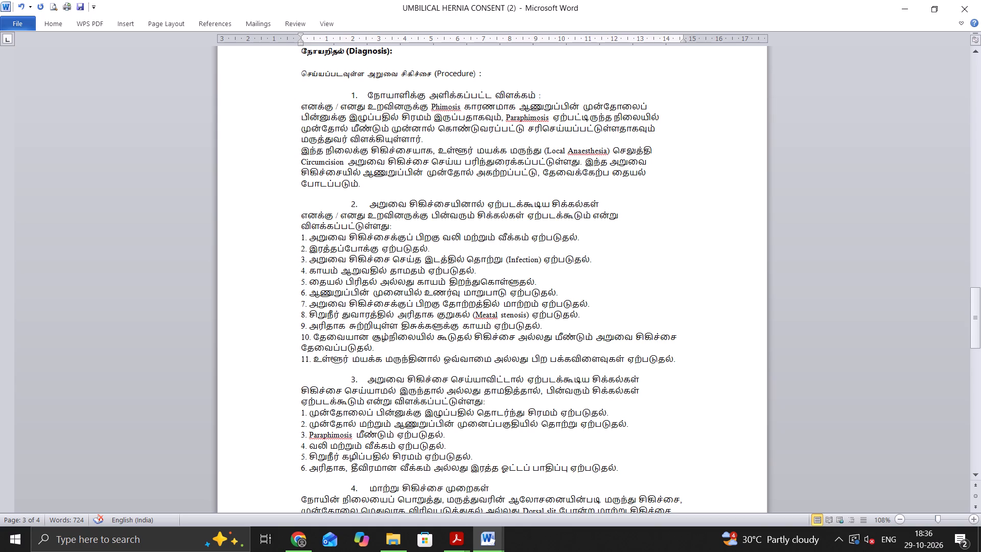
scroll(418, 191, up, 4)
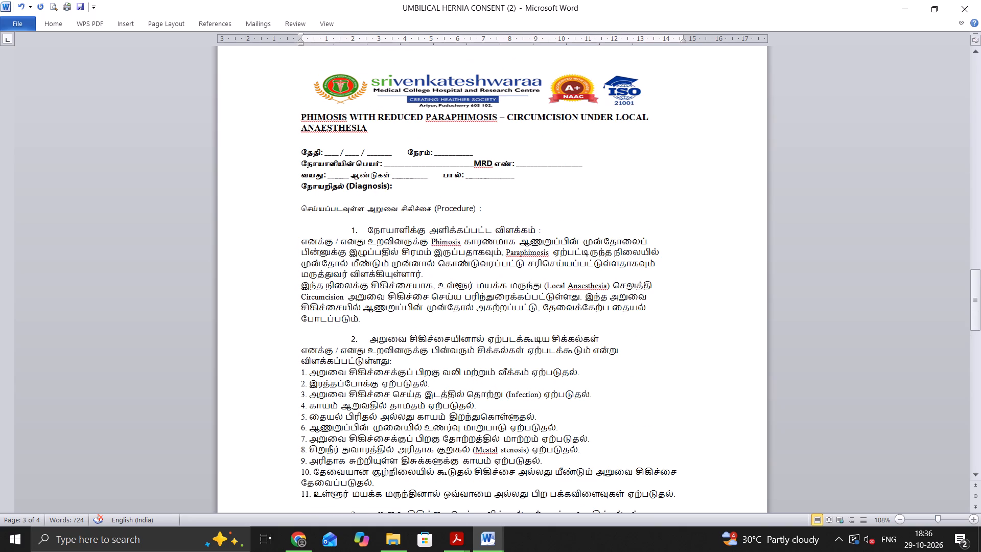
key(ctrl+p)
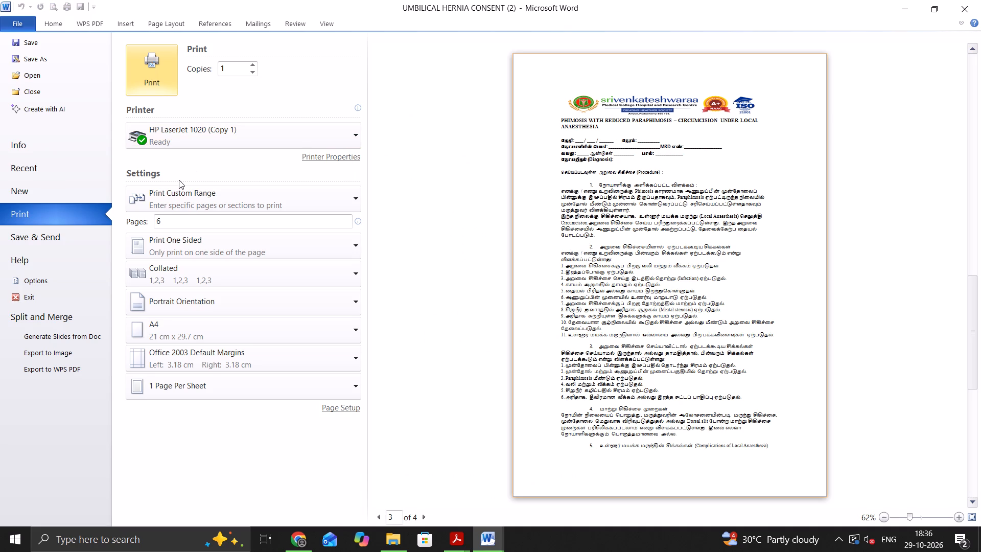
click(169, 223)
key(BackSpace)
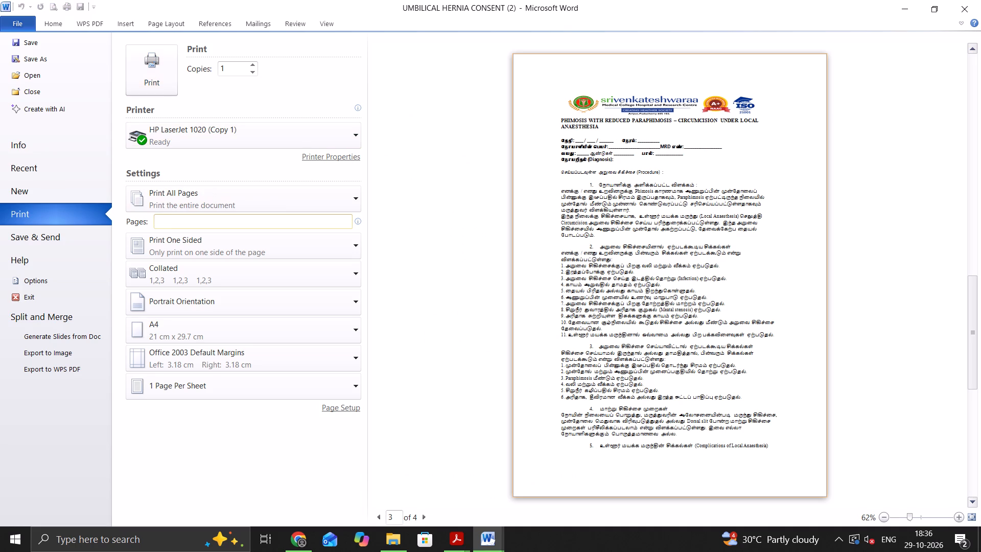
scroll(816, 331, up, 3)
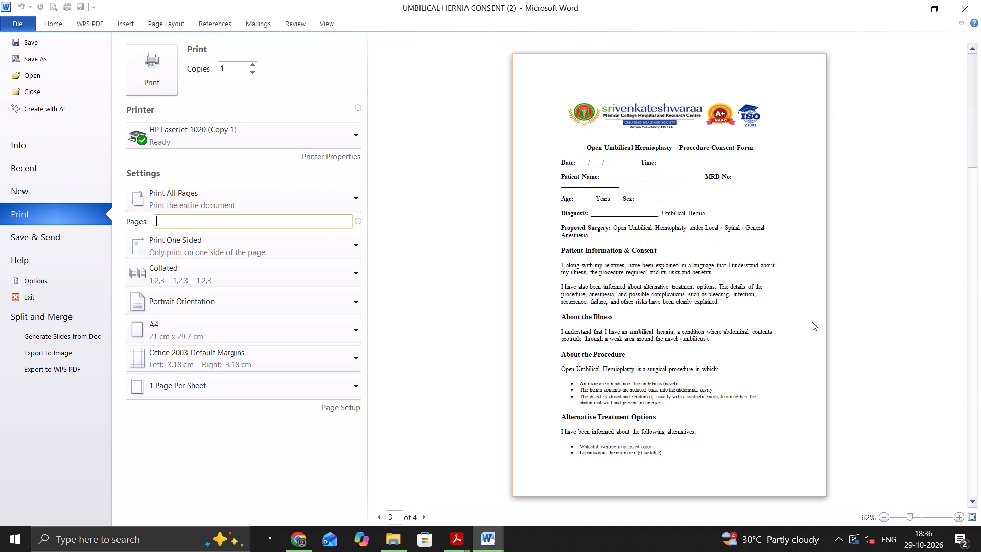
scroll(812, 321, up, 5)
scroll(752, 354, down, 10)
scroll(746, 356, up, 8)
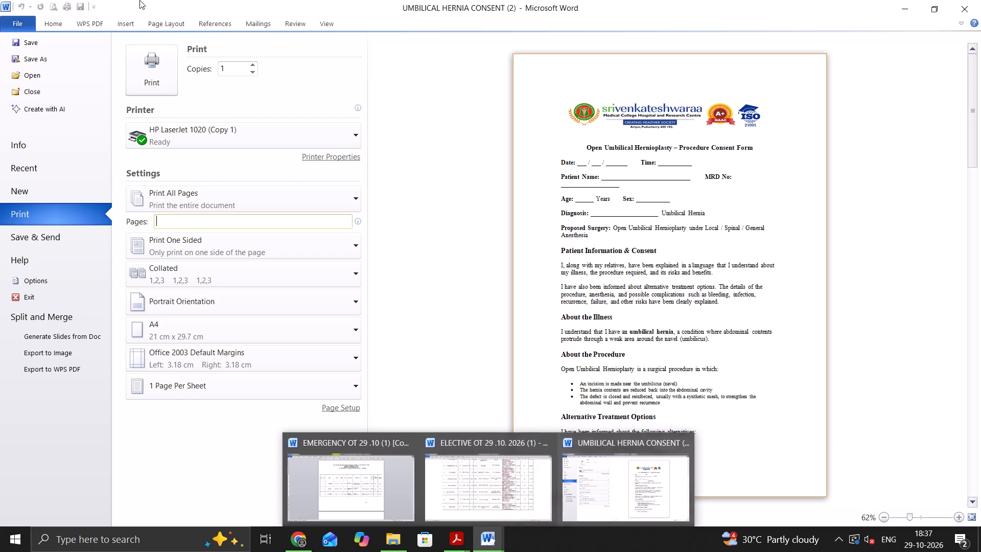
click(53, 24)
Look through the whole document to check which pages hold the Tamil circumcision consent and which hold the English umbilical hernia consent.
scroll(310, 246, up, 3)
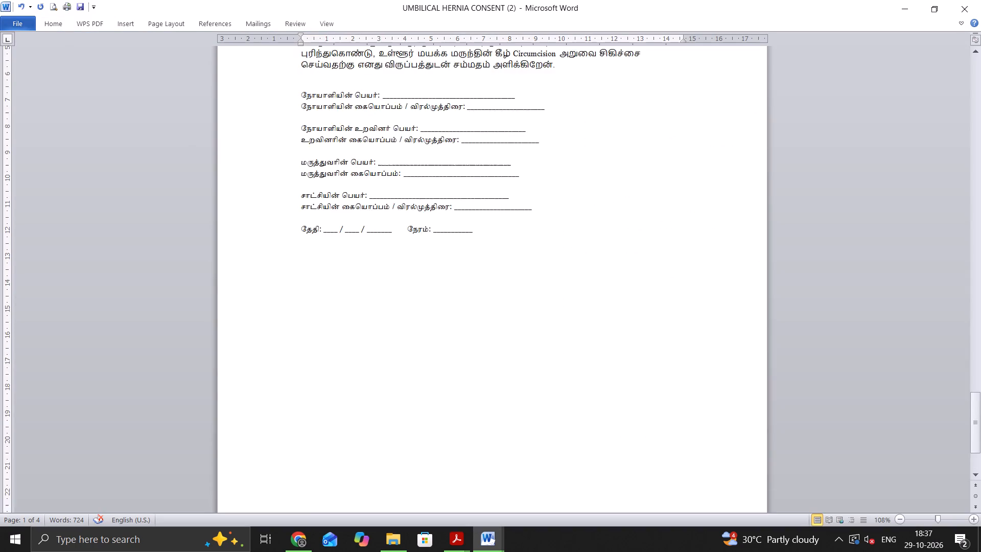
scroll(310, 246, up, 20)
scroll(310, 246, up, 6)
scroll(310, 246, down, 4)
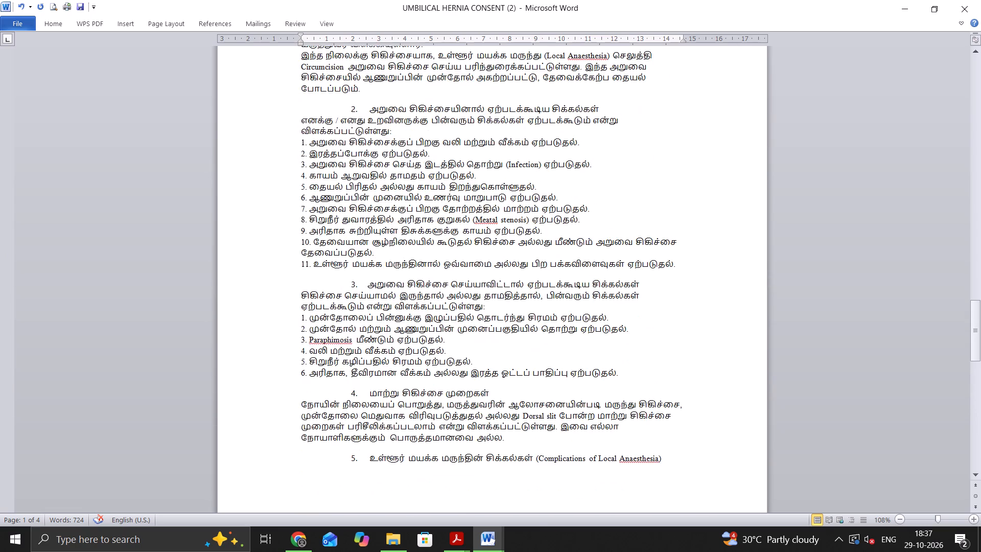
scroll(283, 446, down, 18)
scroll(278, 451, up, 9)
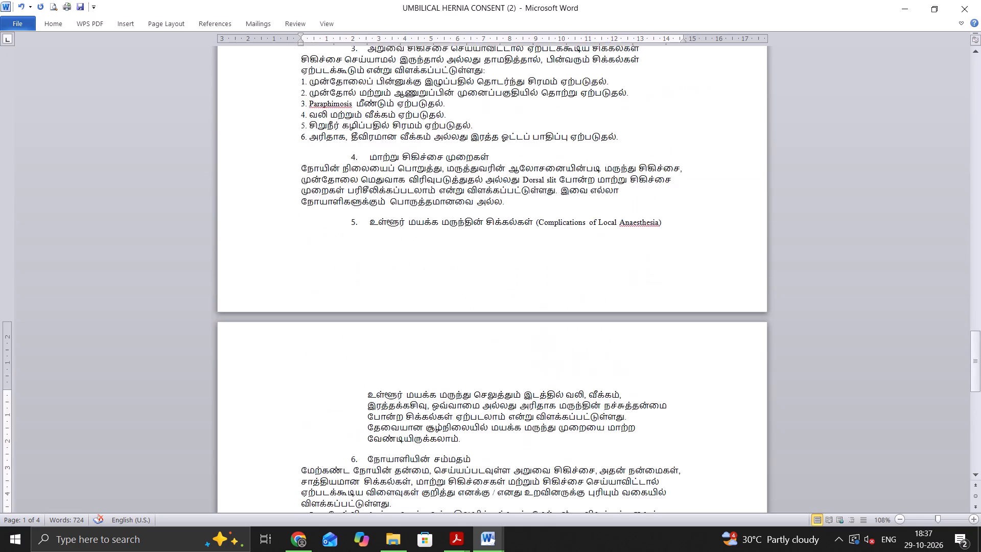
scroll(278, 451, up, 20)
scroll(278, 451, up, 17)
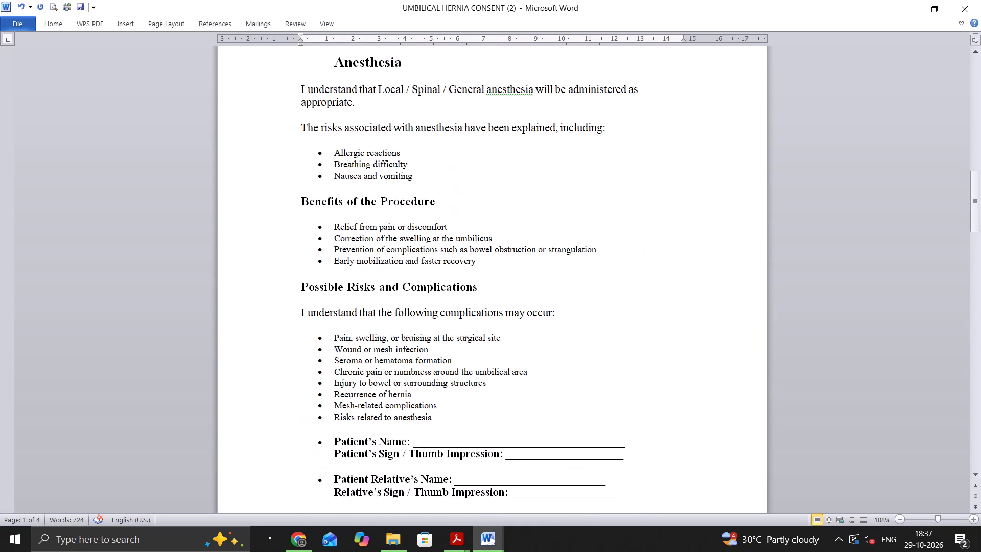
scroll(278, 451, up, 20)
scroll(278, 451, up, 8)
scroll(278, 451, down, 3)
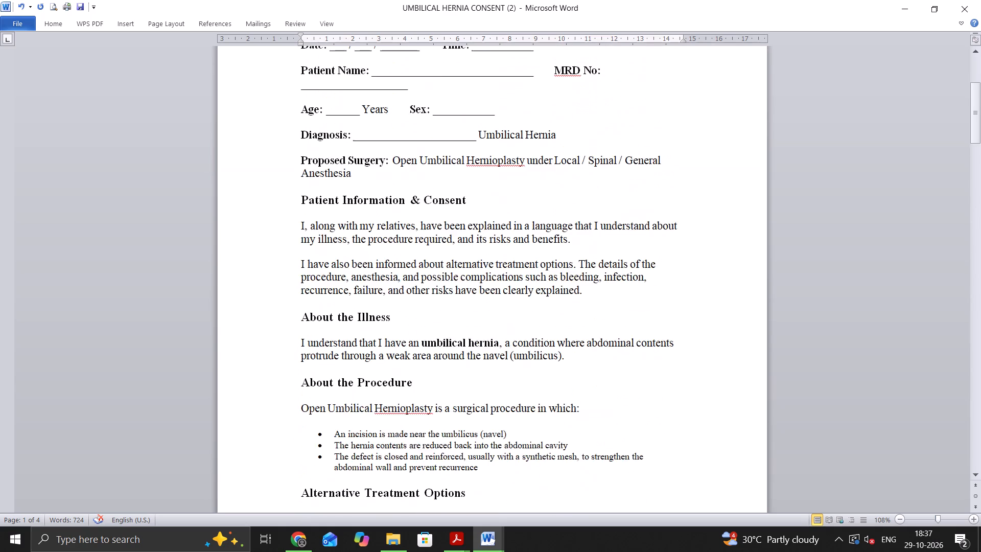
scroll(276, 456, down, 20)
scroll(276, 456, down, 11)
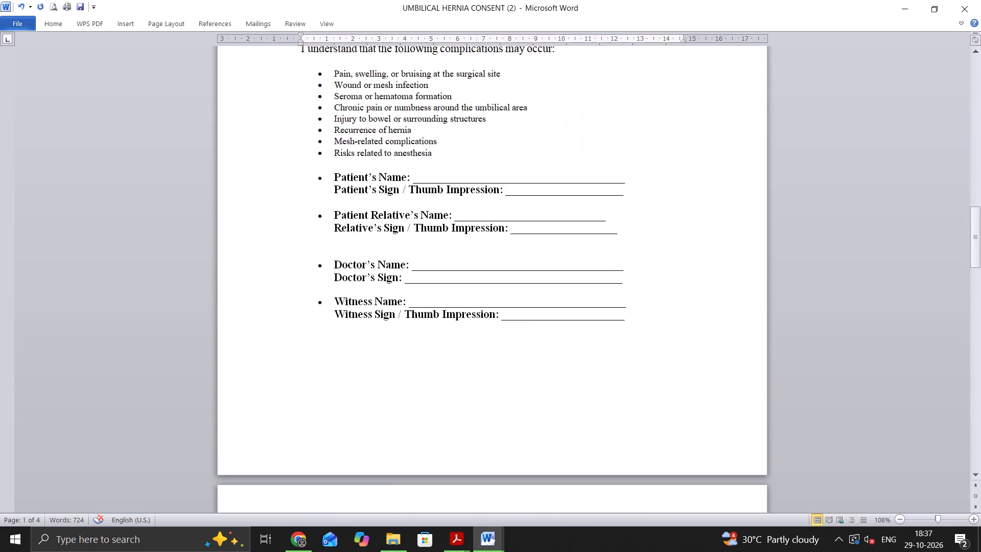
scroll(274, 460, down, 20)
scroll(274, 460, down, 11)
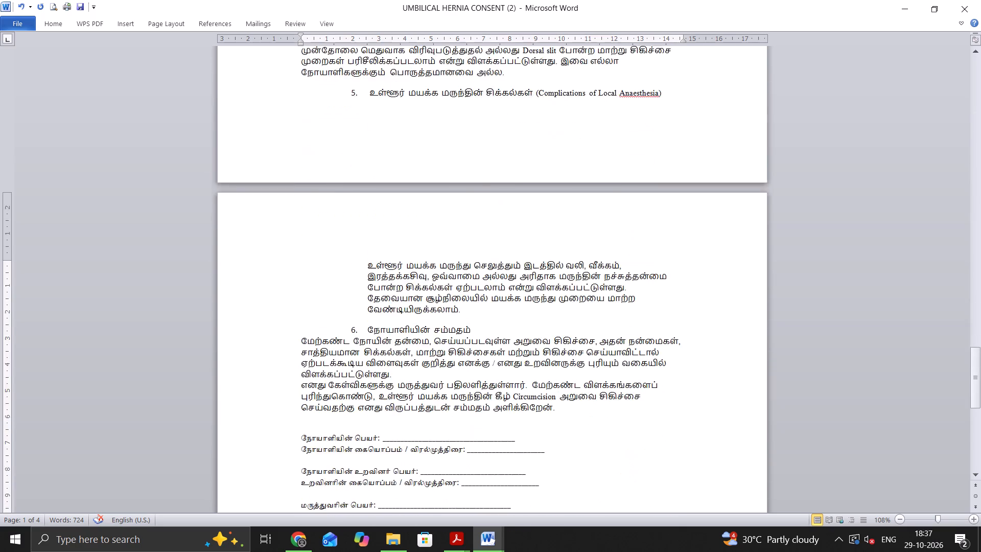
scroll(274, 460, down, 6)
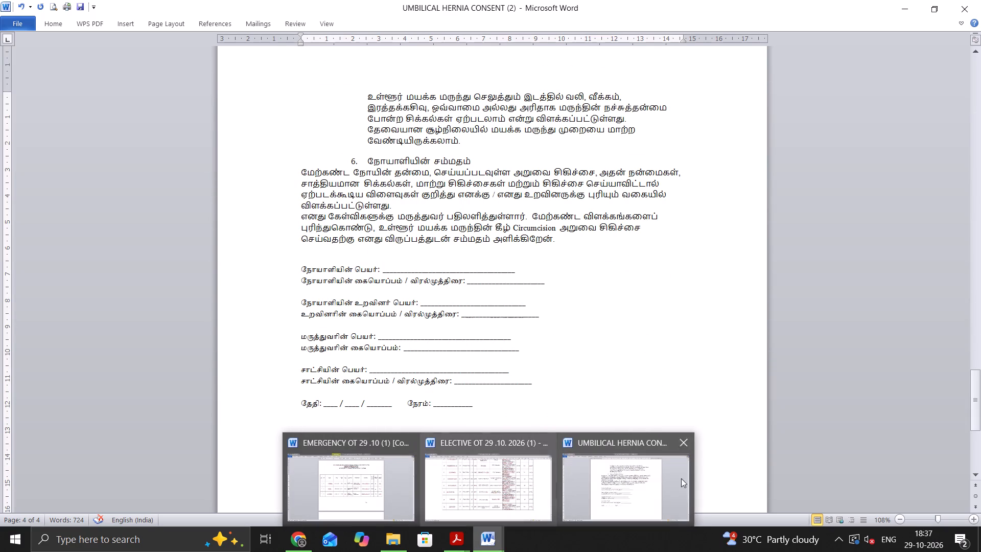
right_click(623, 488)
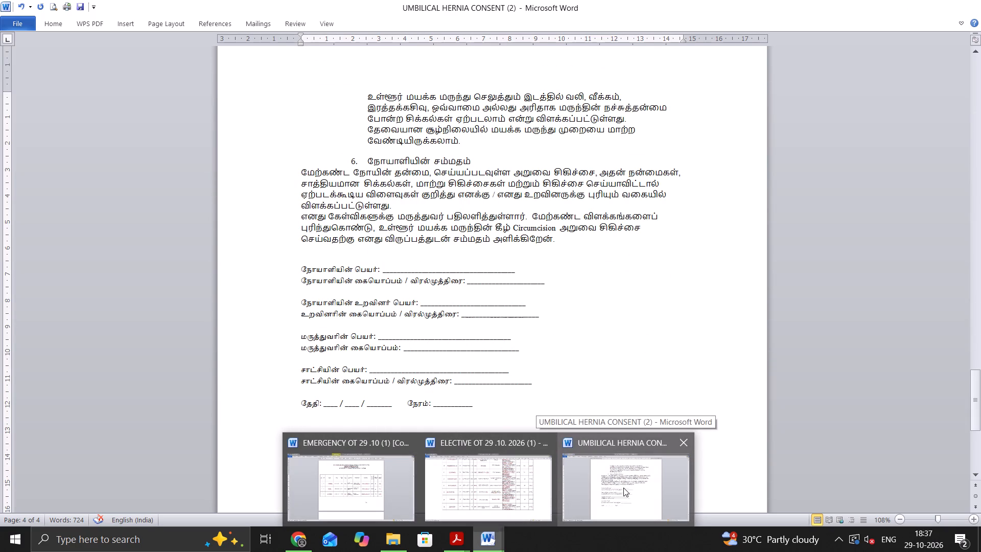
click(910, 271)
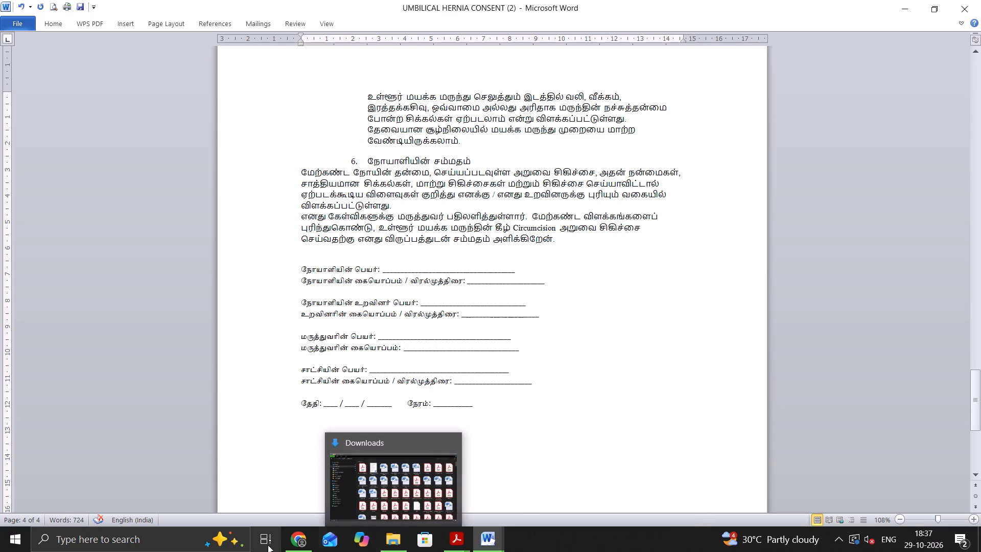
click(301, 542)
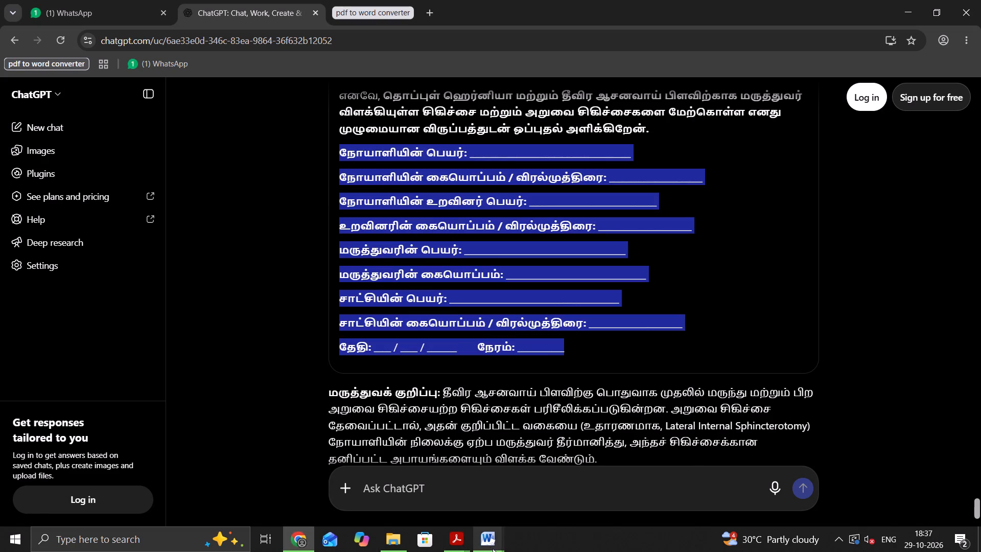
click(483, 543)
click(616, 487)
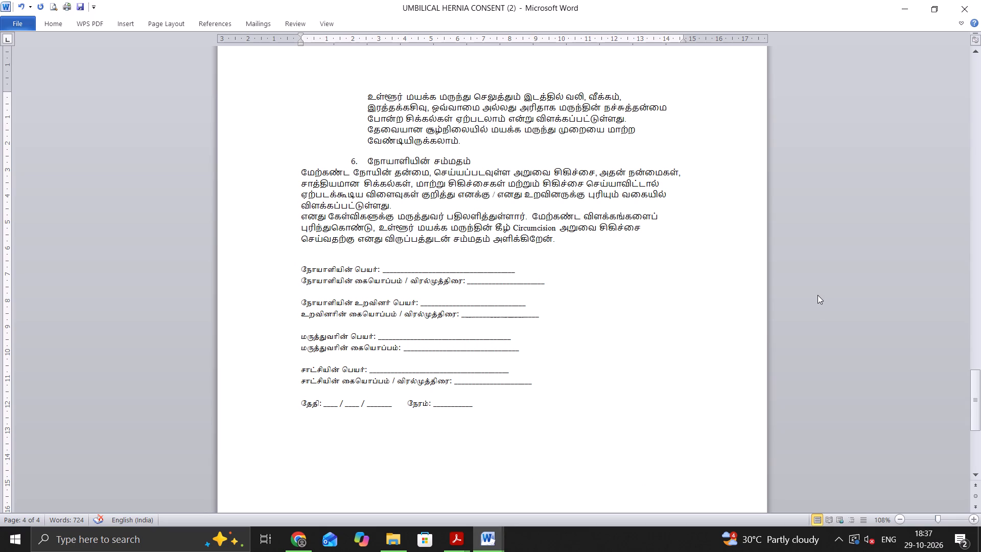
Print only page 3, the first page of the Tamil circumcision consent.
key(ctrl+p)
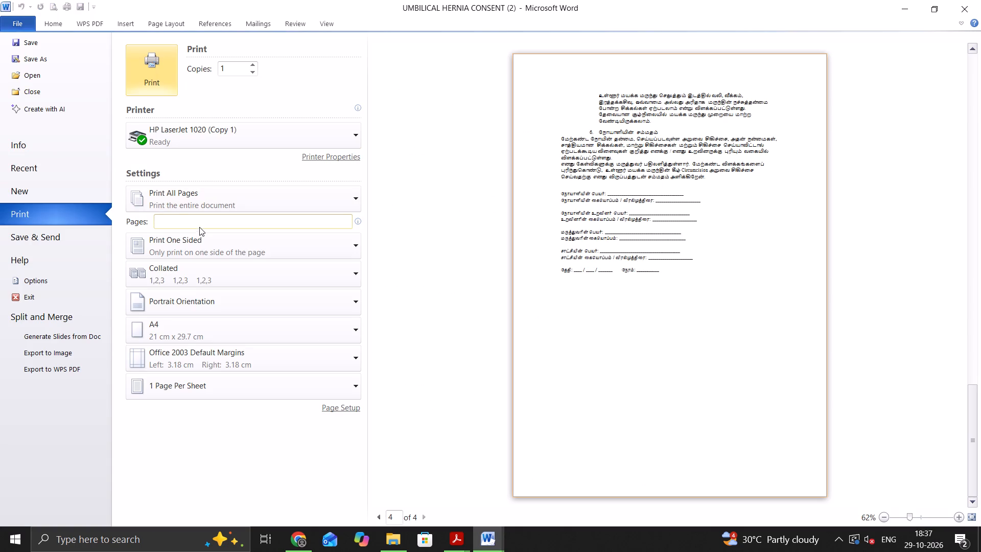
click(199, 225)
key(3)
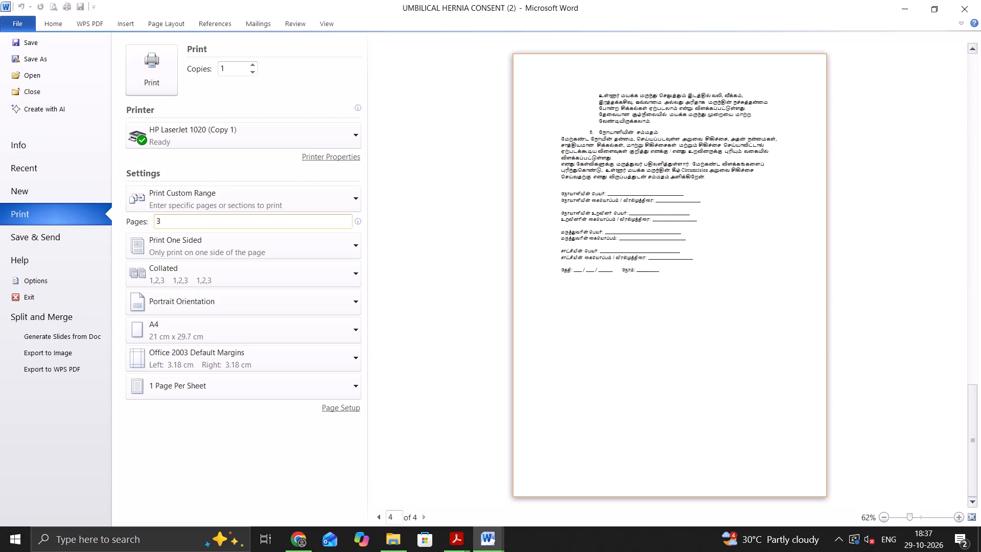
click(163, 77)
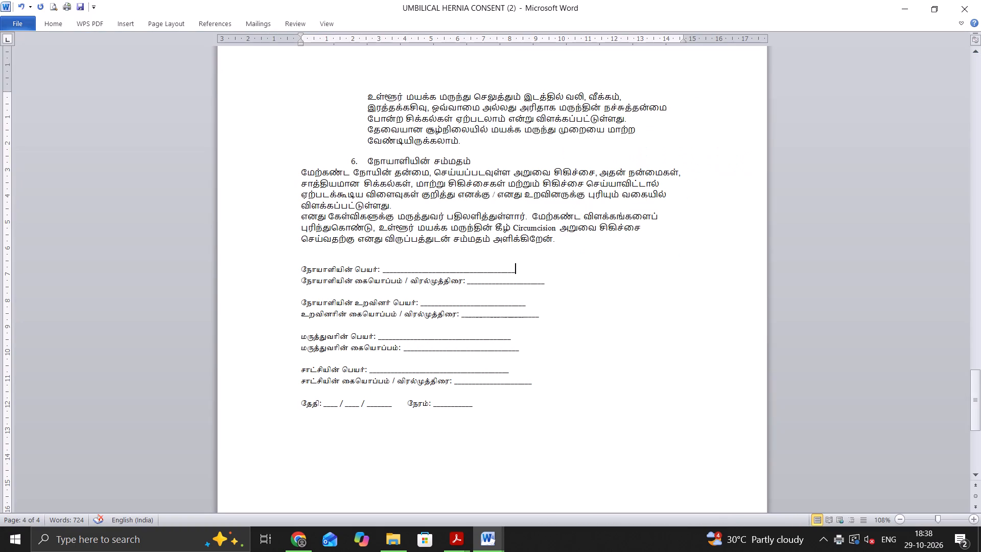
Print only page 4, the circumcision consent page with the signature lines.
key(ctrl+p)
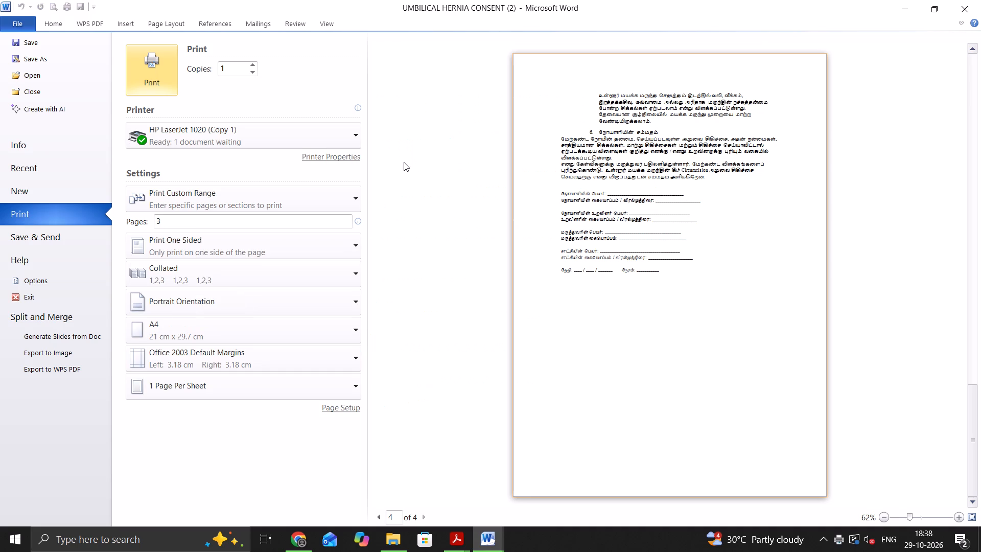
click(282, 222)
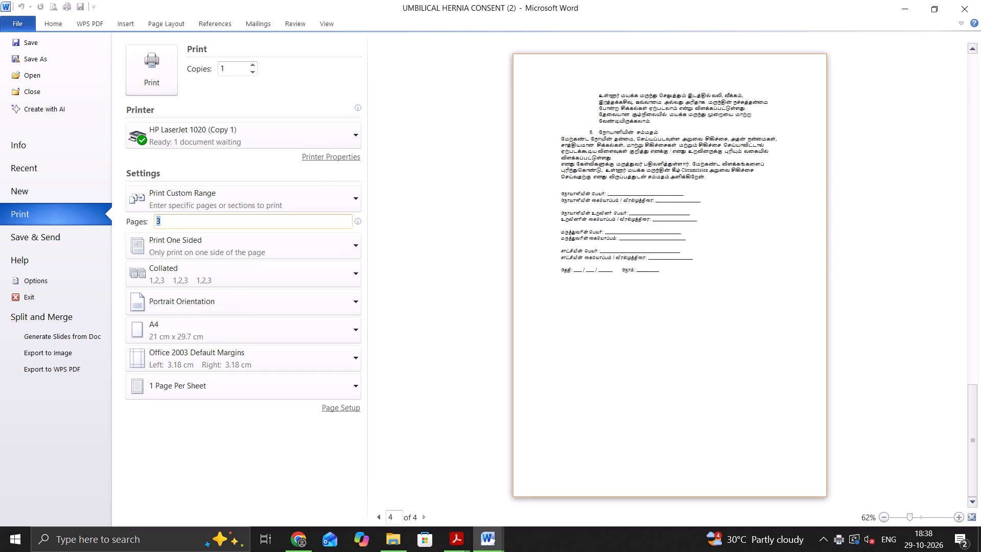
key(BackSpace)
key(4)
key(Return)
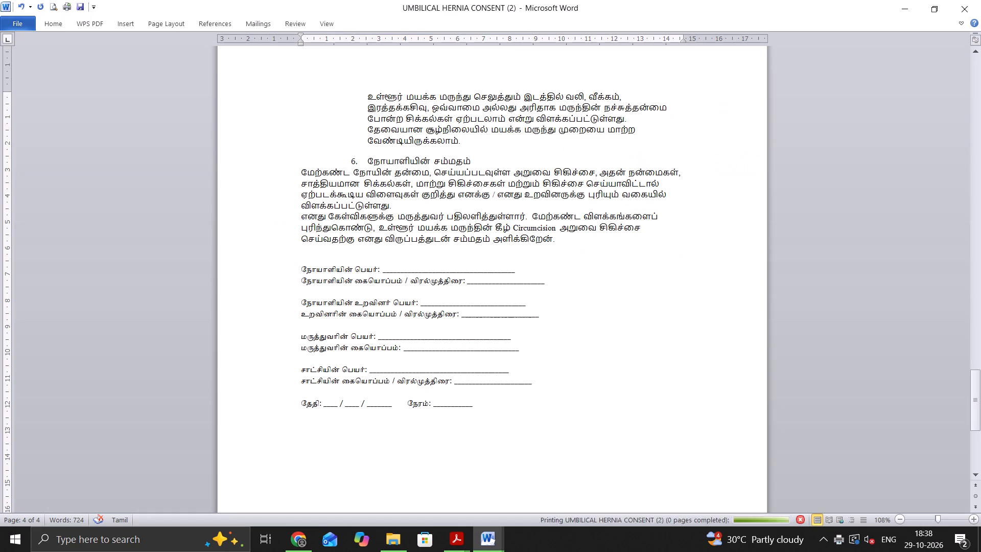
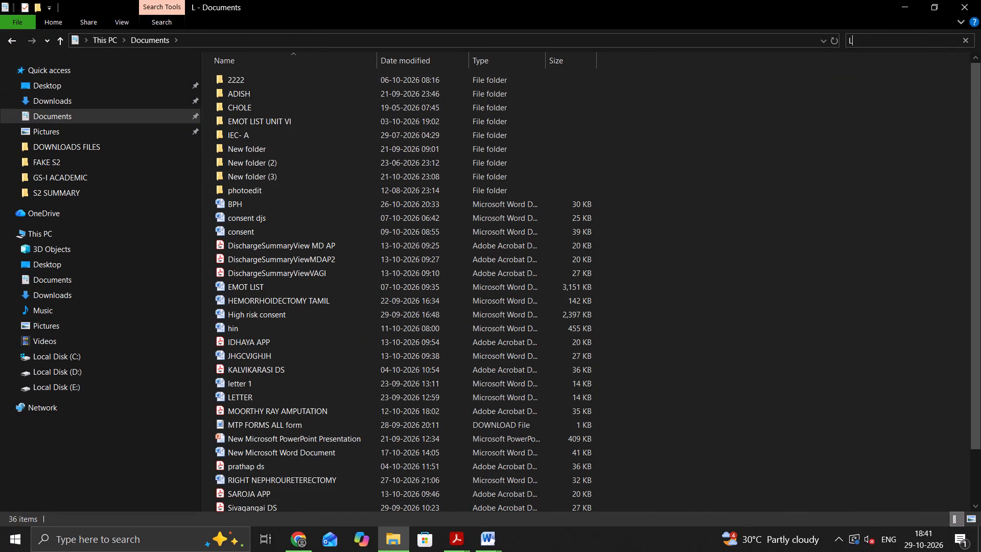
Search the Documents folder for LAP and look through the results for a laparoscopic surgery consent.
text(A)
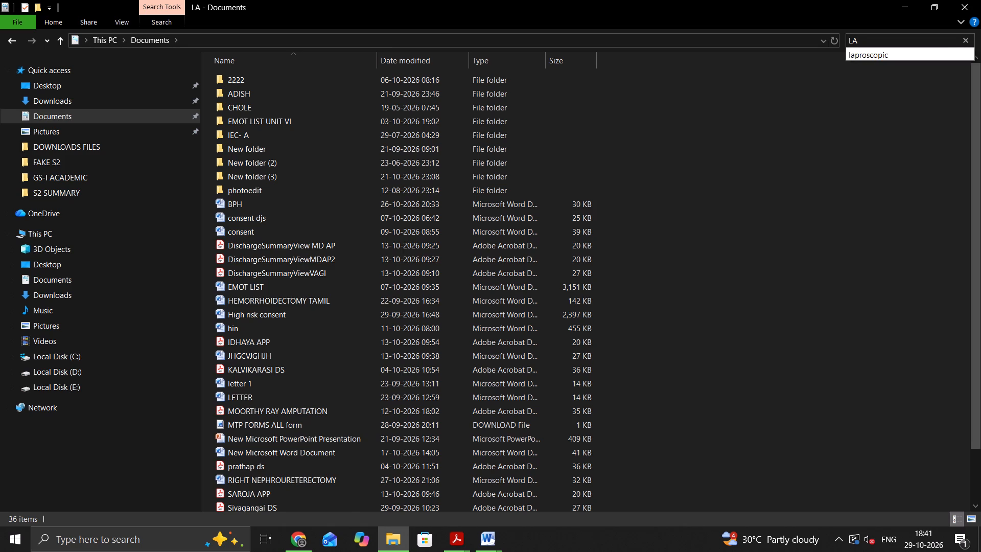
key(p)
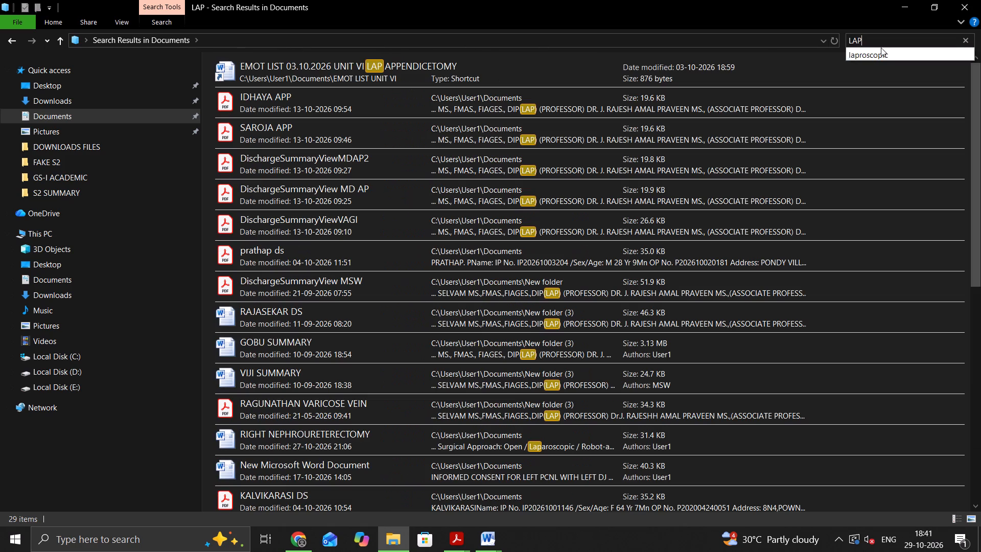
scroll(418, 325, down, 7)
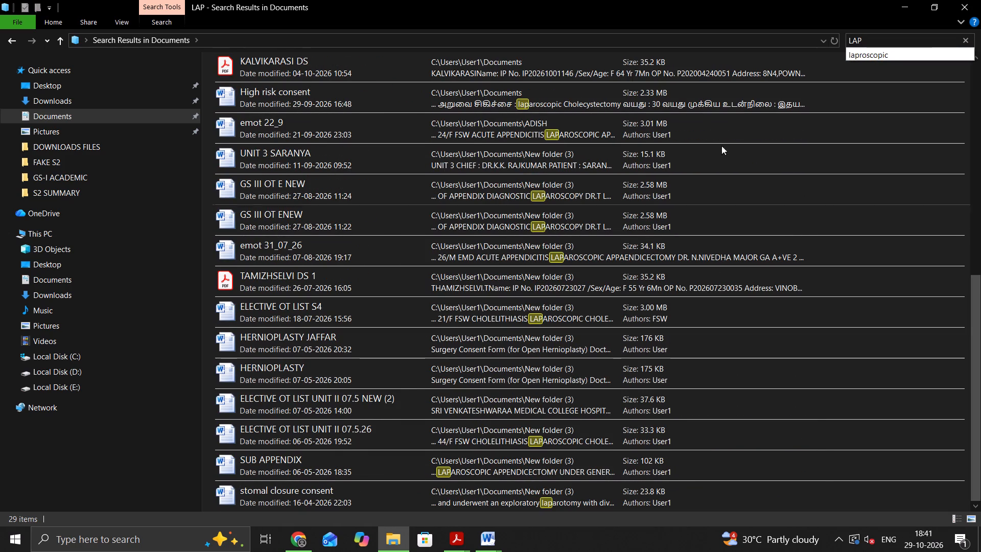
Search the Documents folder for CON instead and look through the results for a suitable consent form.
click(968, 38)
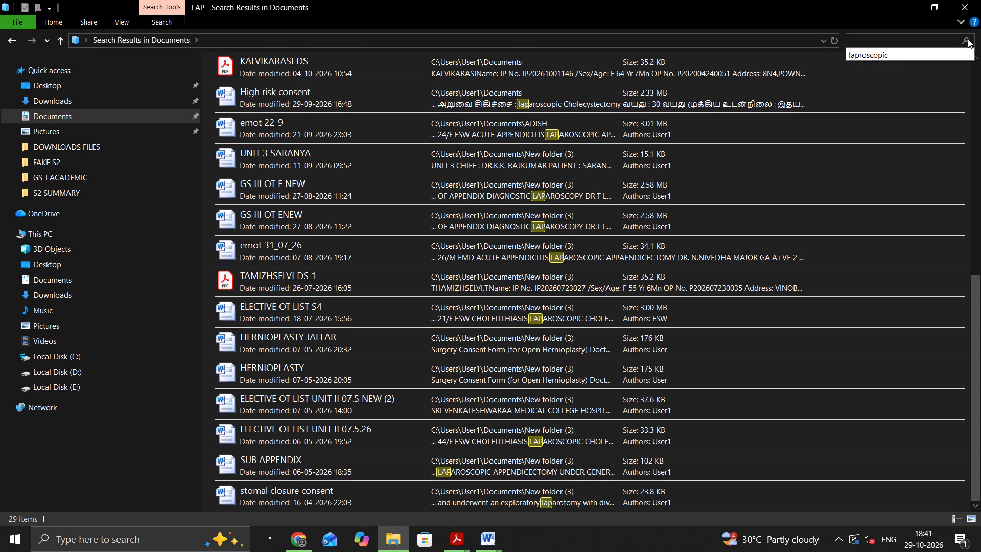
text(CON)
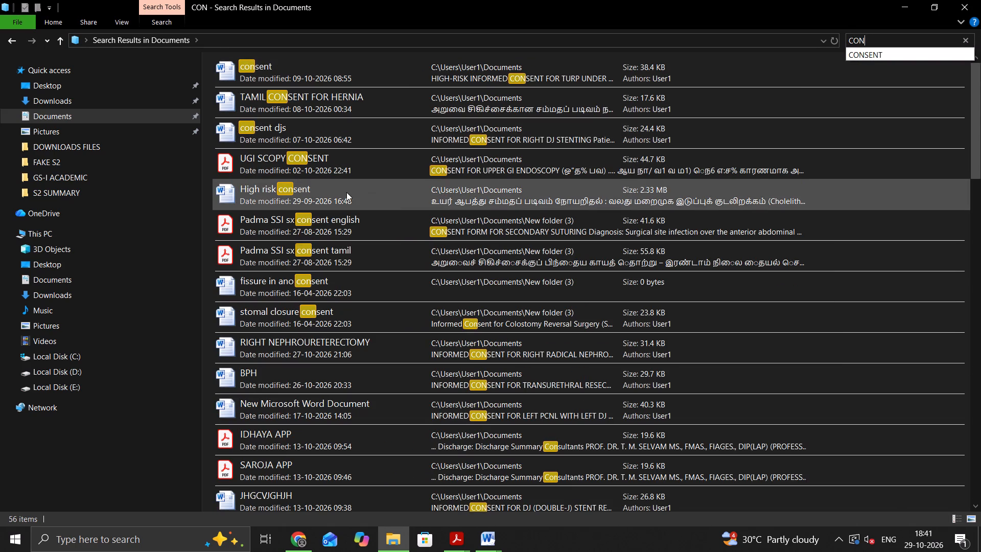
scroll(327, 263, down, 2)
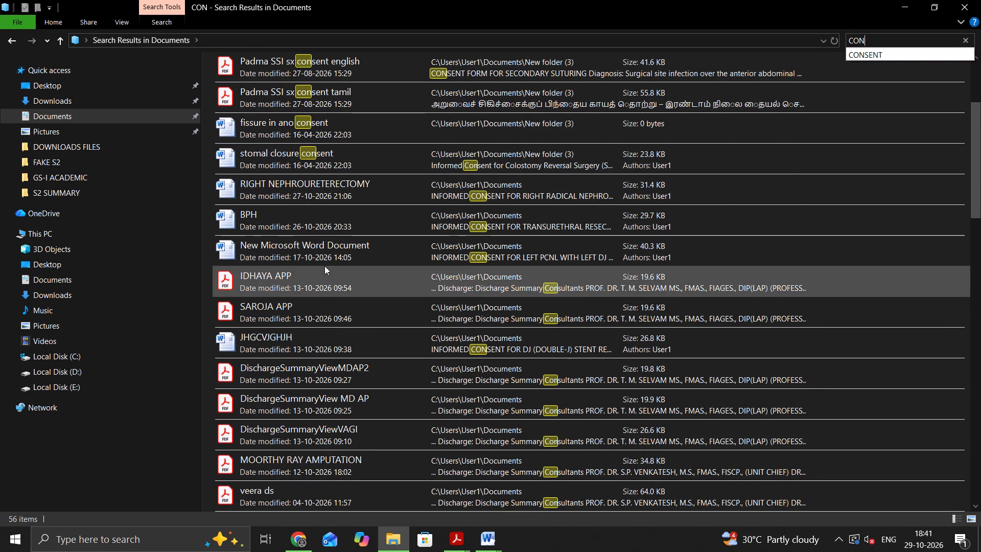
scroll(392, 361, down, 8)
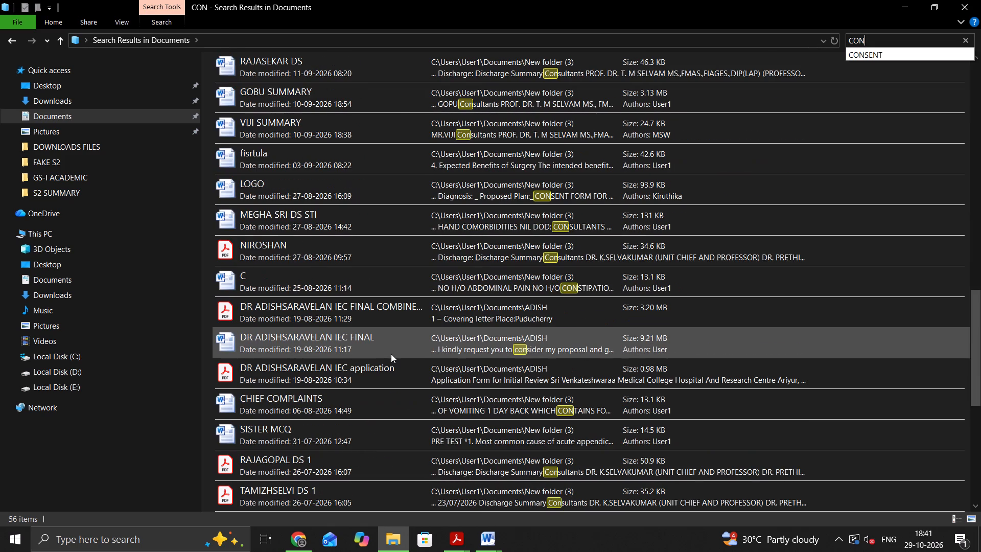
scroll(391, 354, down, 6)
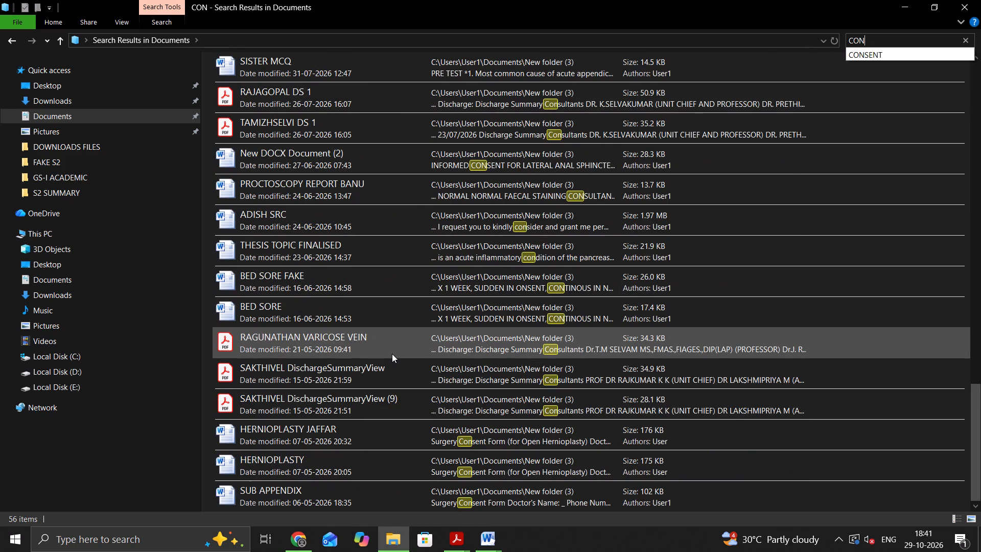
scroll(392, 354, down, 6)
scroll(428, 174, up, 9)
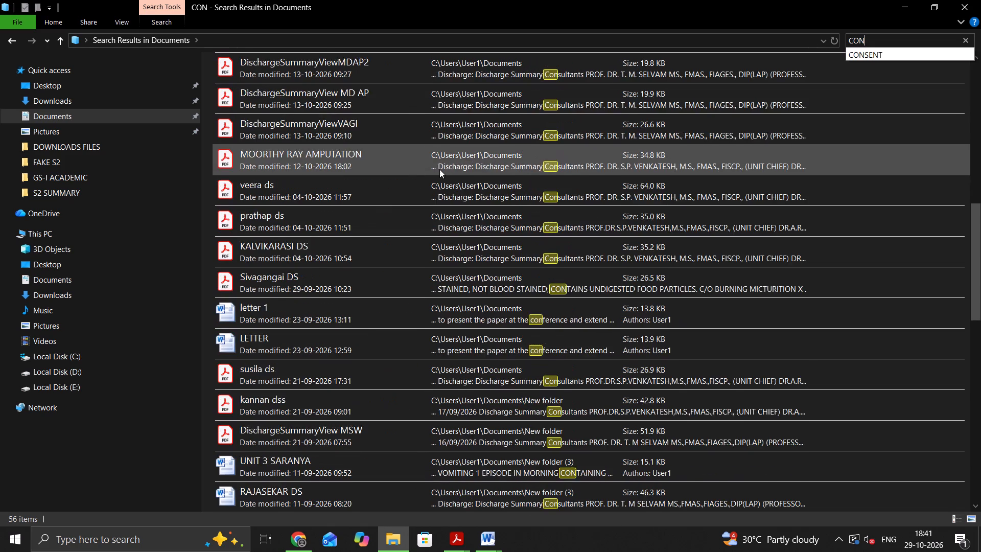
scroll(439, 169, up, 12)
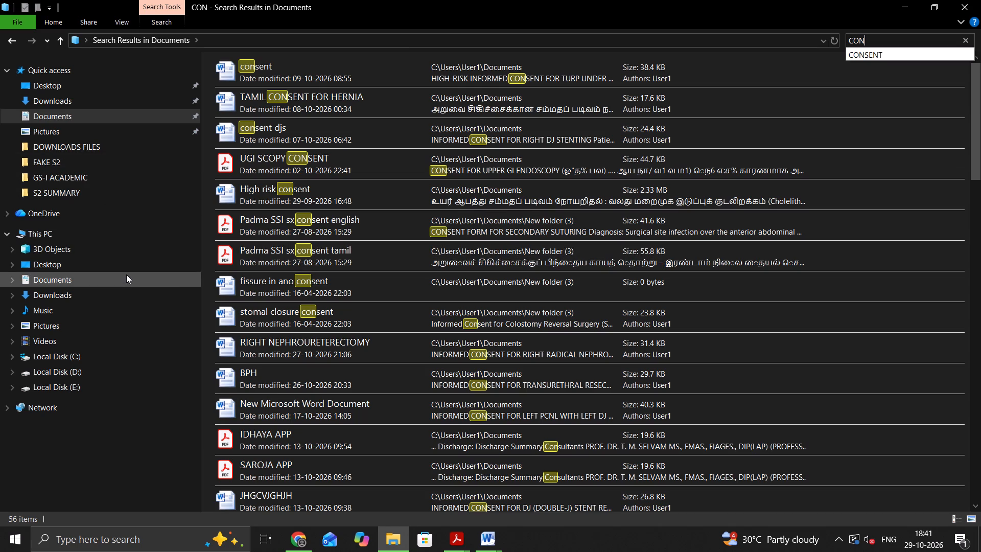
Search the Downloads folder for LA and open the laparoscopic appendicectomy consent PDF to review its text.
click(110, 97)
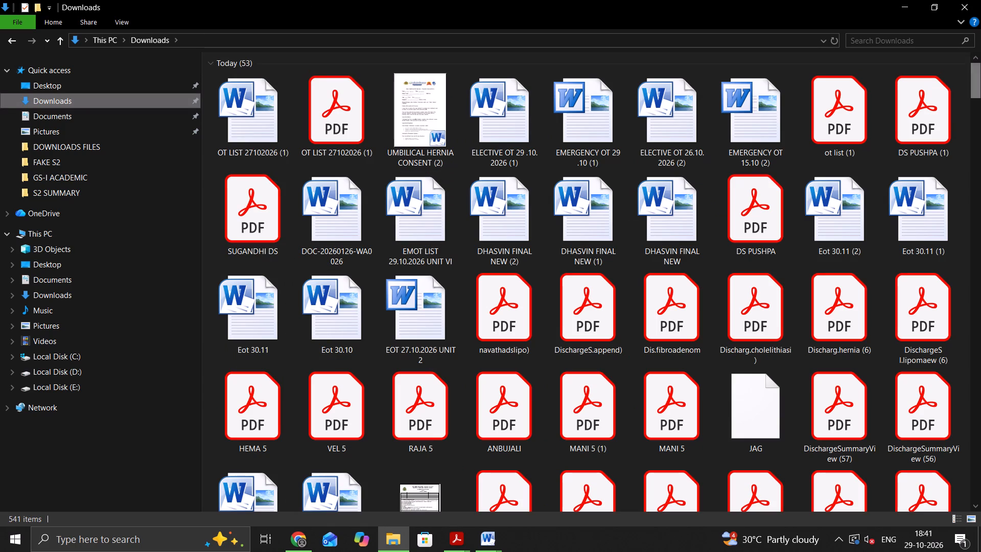
click(867, 41)
text(LA)
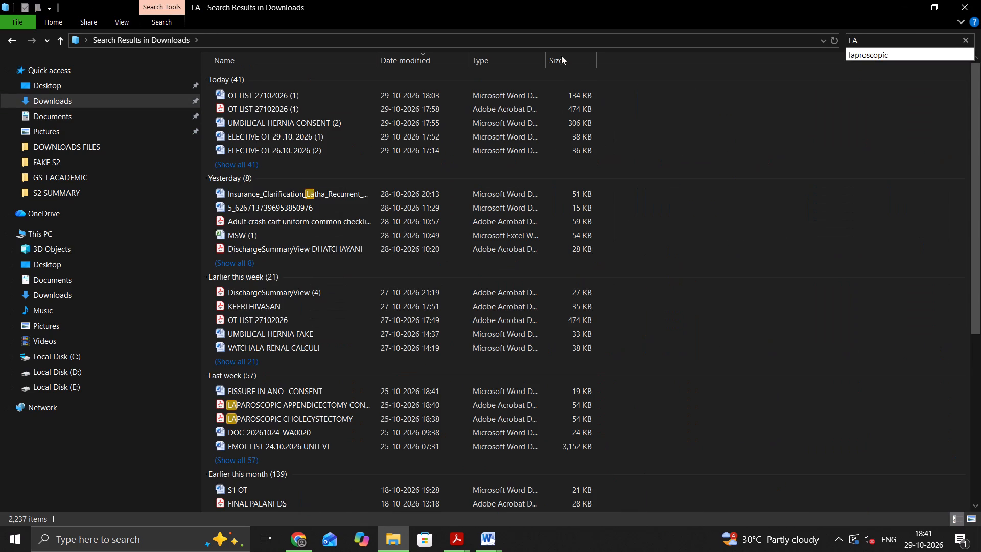
click(342, 405)
double_click(342, 405)
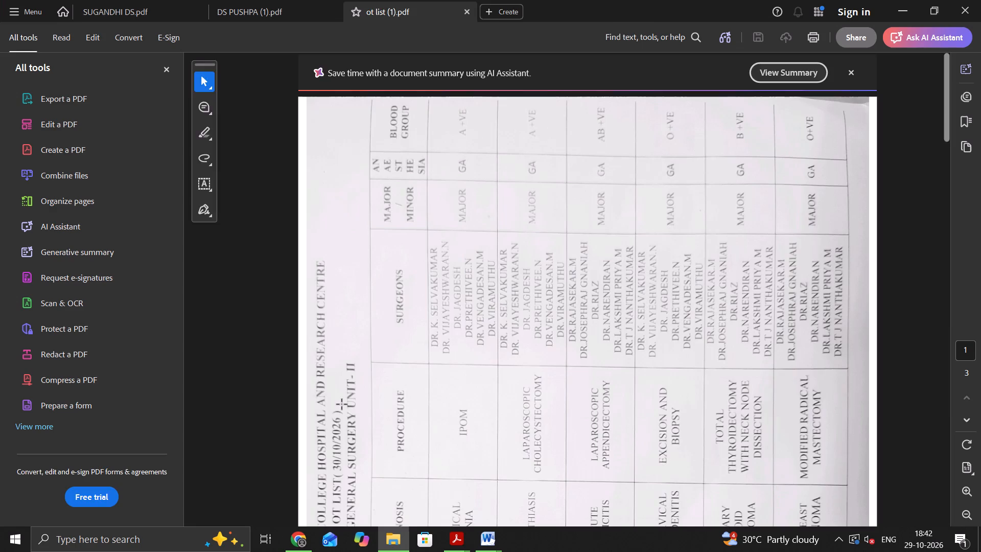
scroll(500, 250, down, 10)
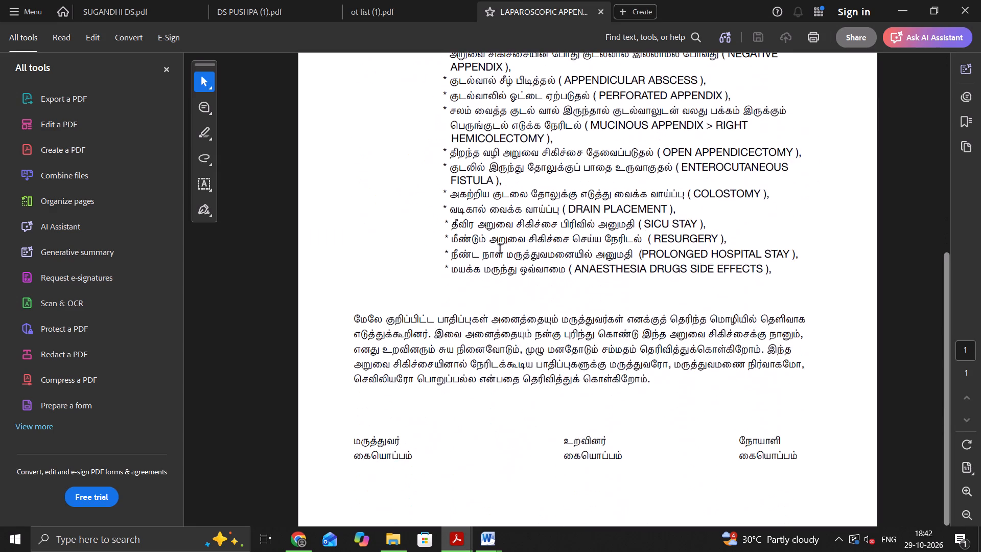
scroll(500, 250, down, 3)
scroll(500, 250, up, 10)
Close every open PDF document one at a time and exit the PDF reader.
click(980, 0)
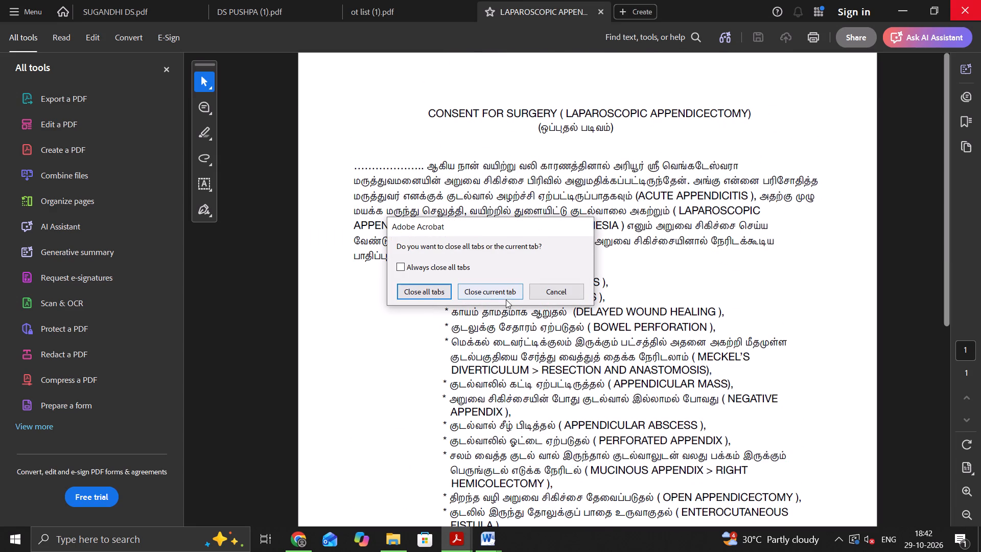
click(513, 293)
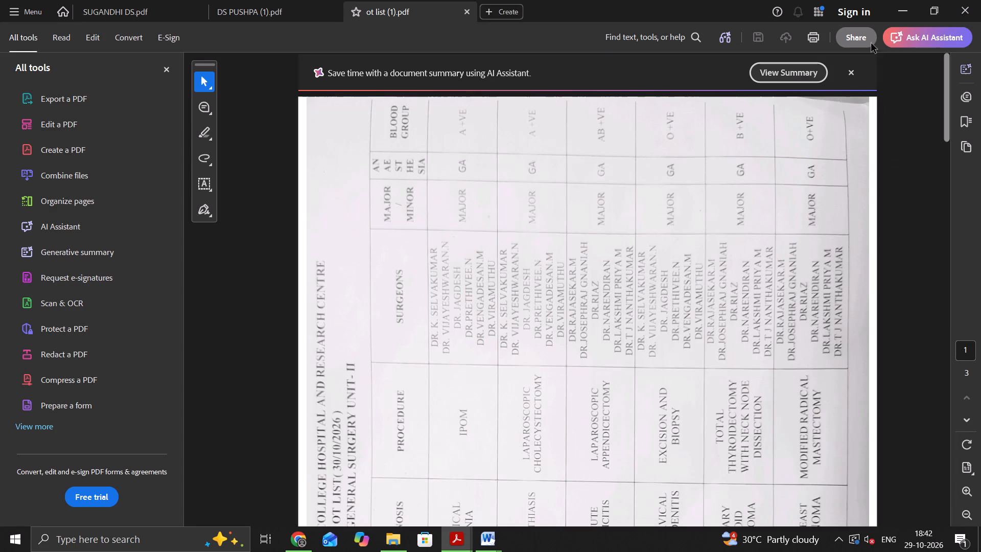
click(980, 0)
click(510, 289)
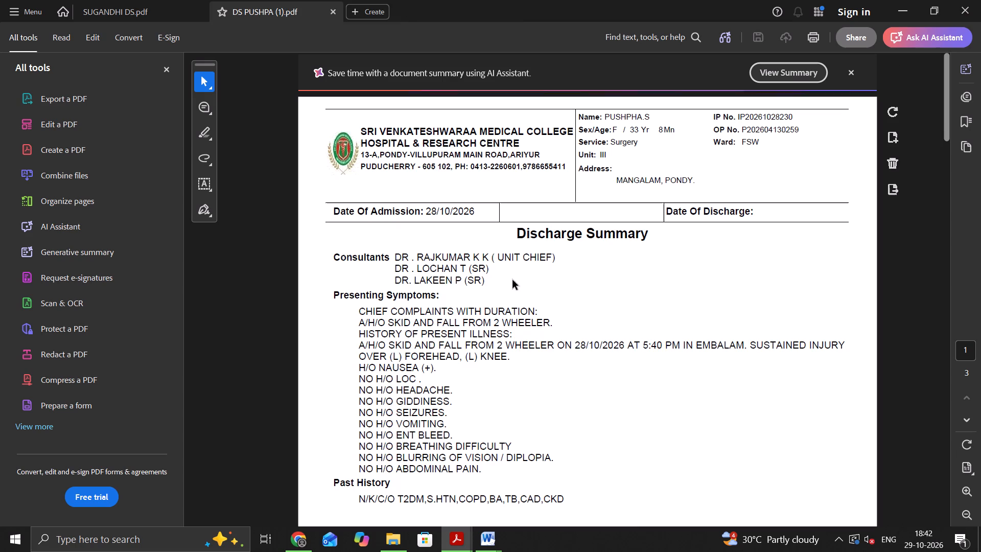
click(333, 15)
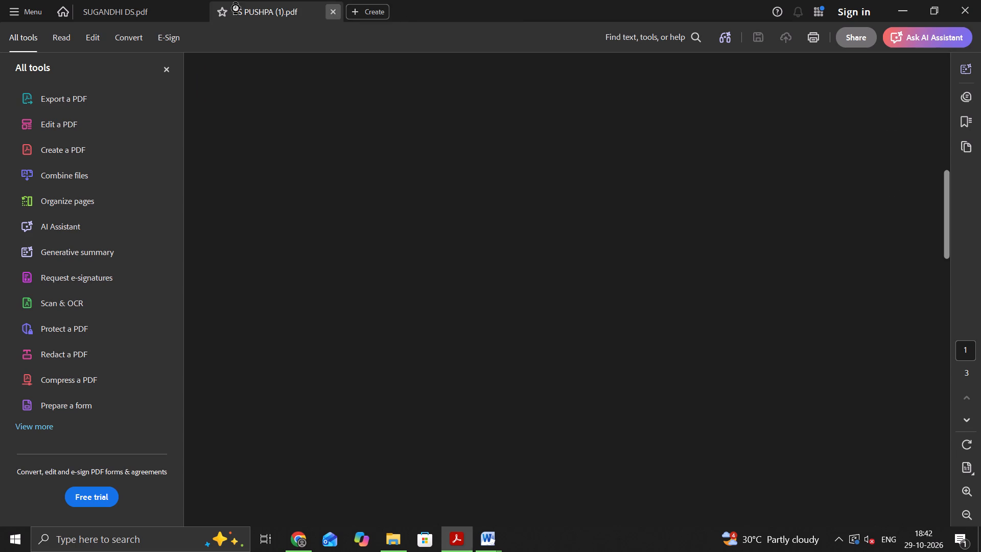
click(198, 12)
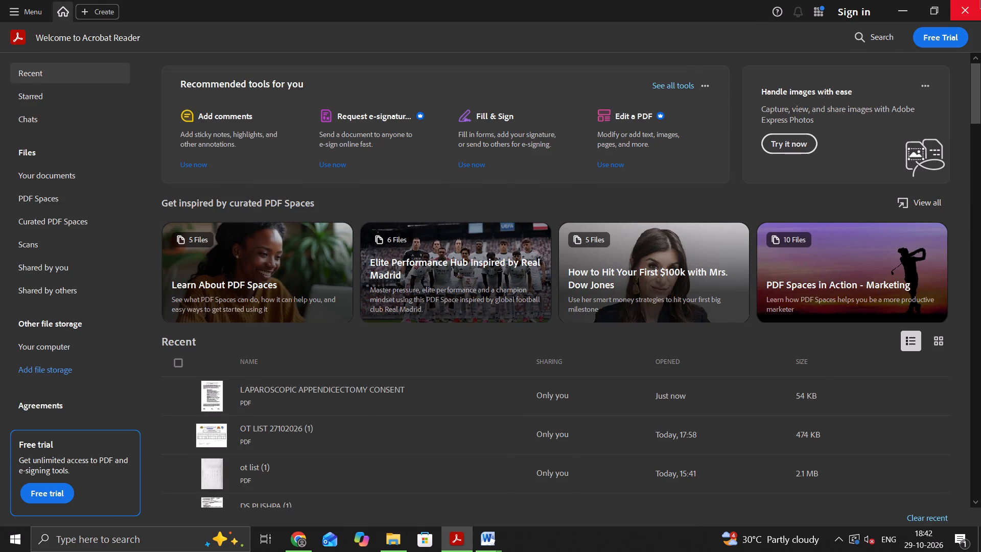
click(980, 0)
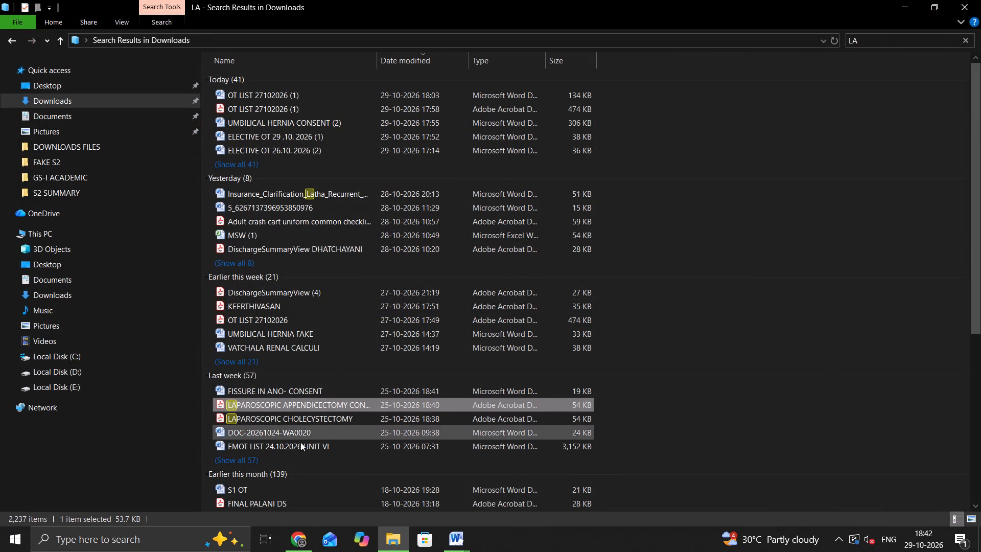
Look through the remaining LA results in Downloads and narrow the search to LAP to find other laparoscopic consent files.
scroll(296, 463, down, 2)
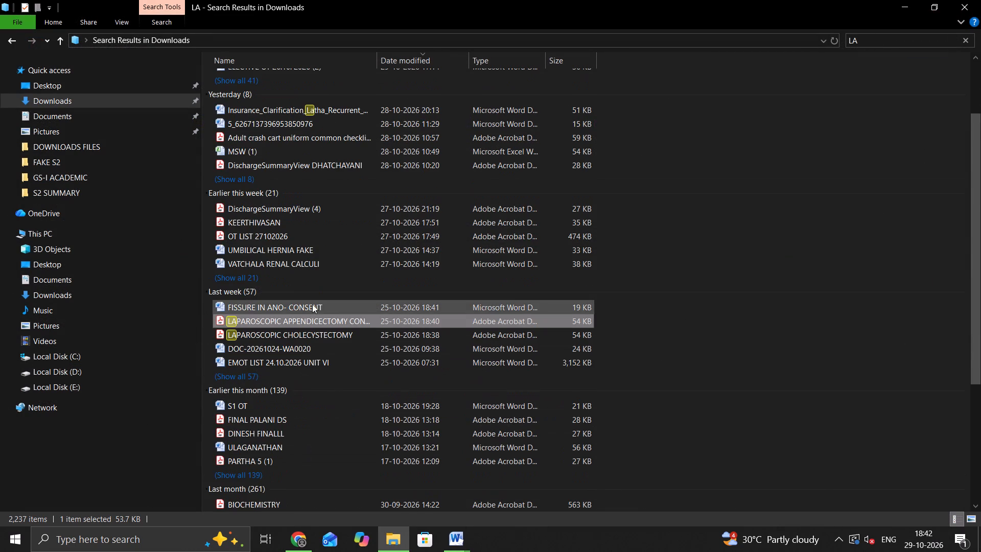
scroll(295, 431, down, 3)
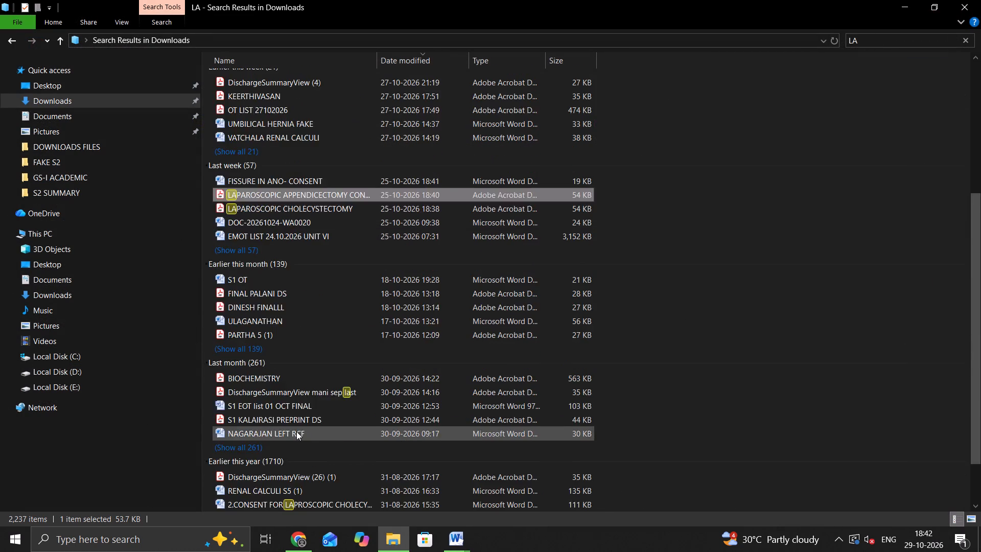
scroll(296, 431, down, 1)
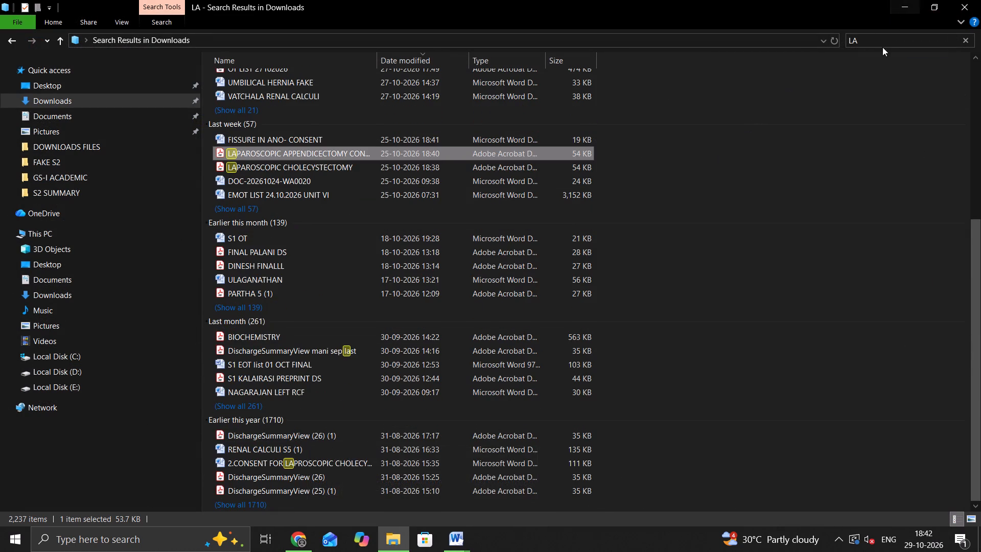
click(885, 41)
key(p)
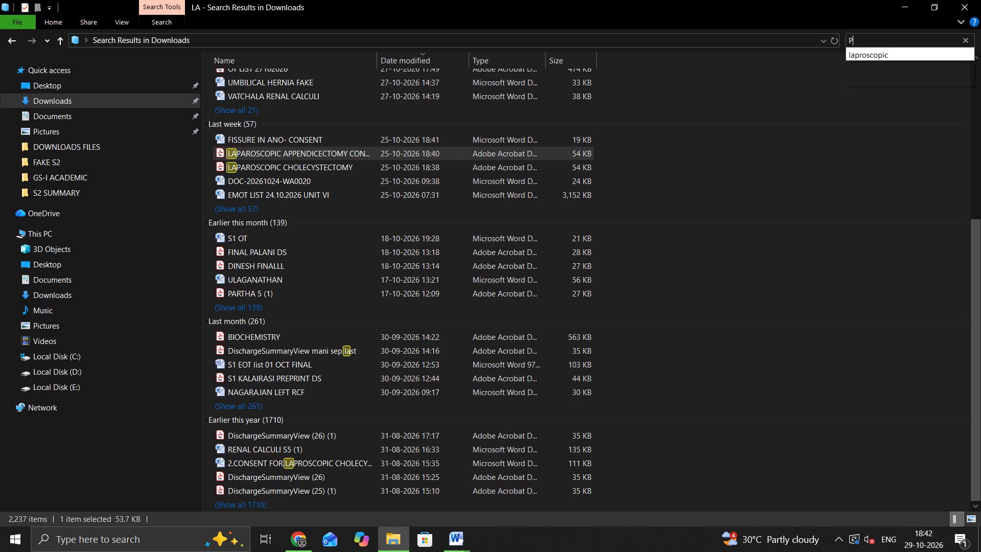
key(BackSpace)
text(LAP)
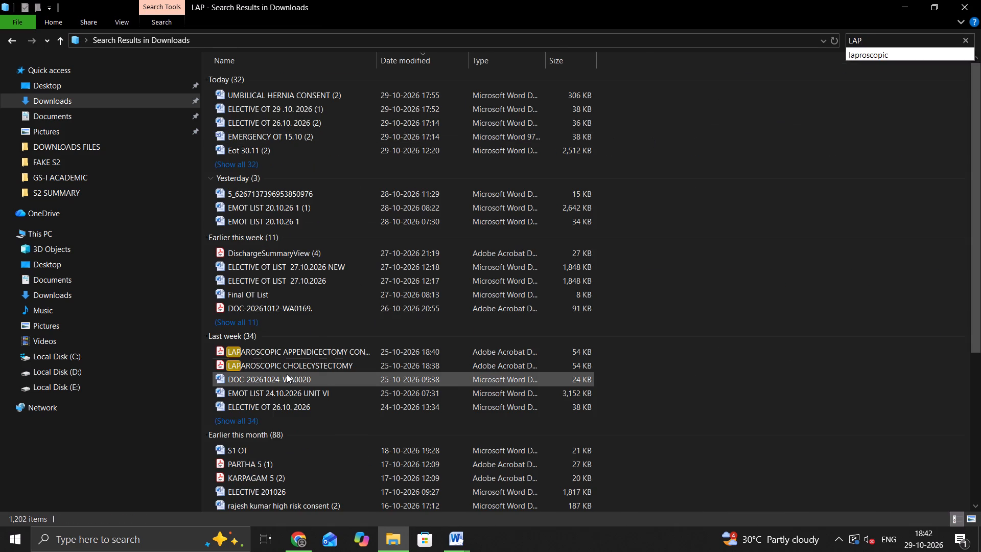
scroll(322, 264, down, 5)
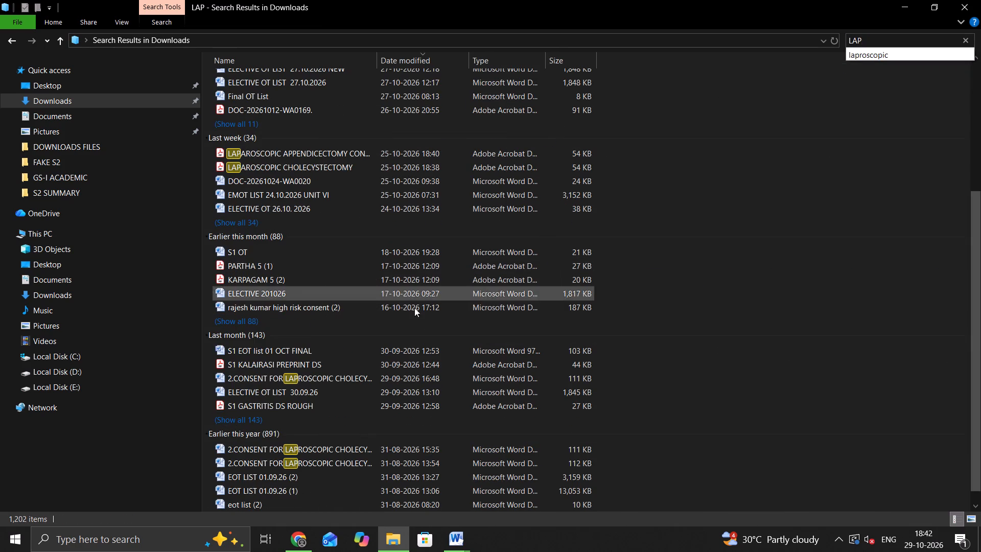
scroll(359, 461, down, 1)
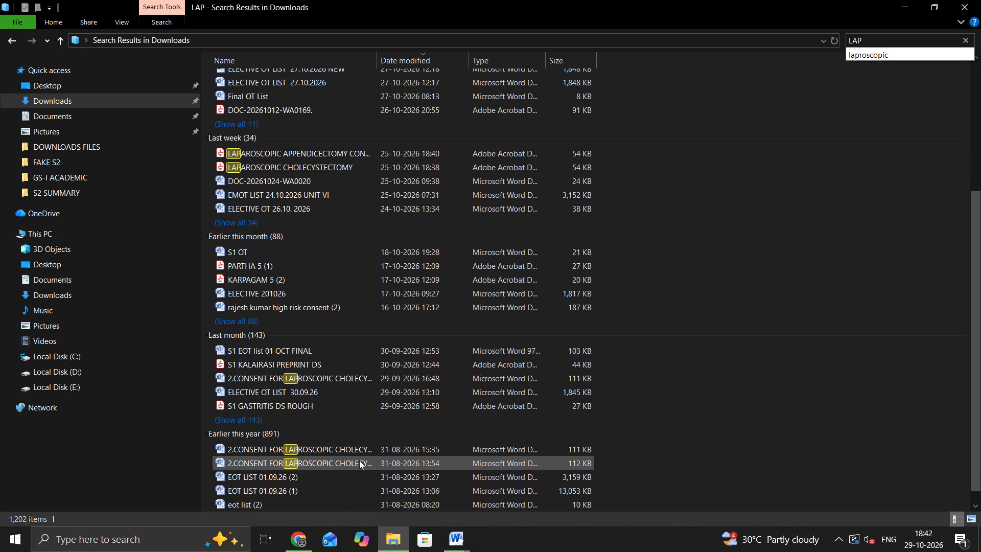
scroll(344, 365, down, 9)
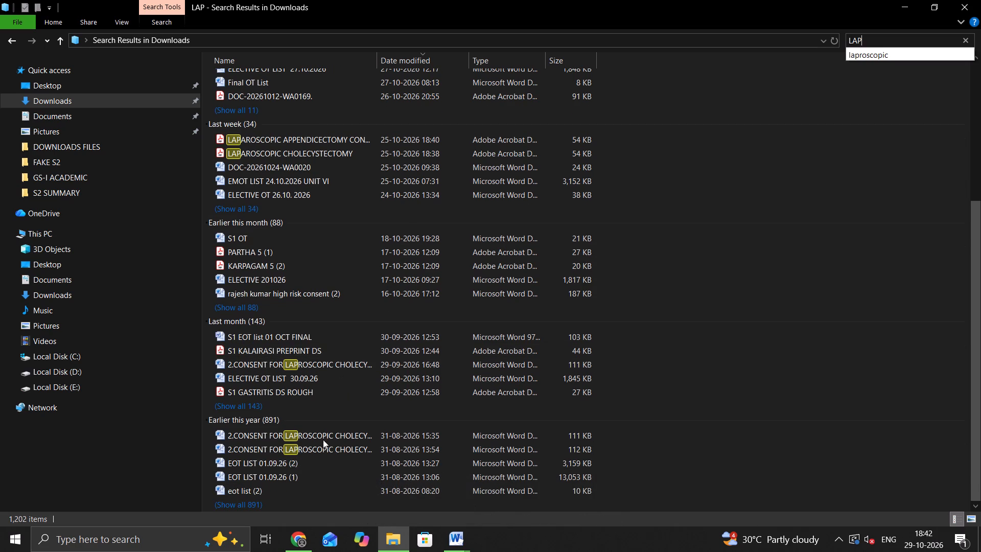
scroll(323, 440, down, 5)
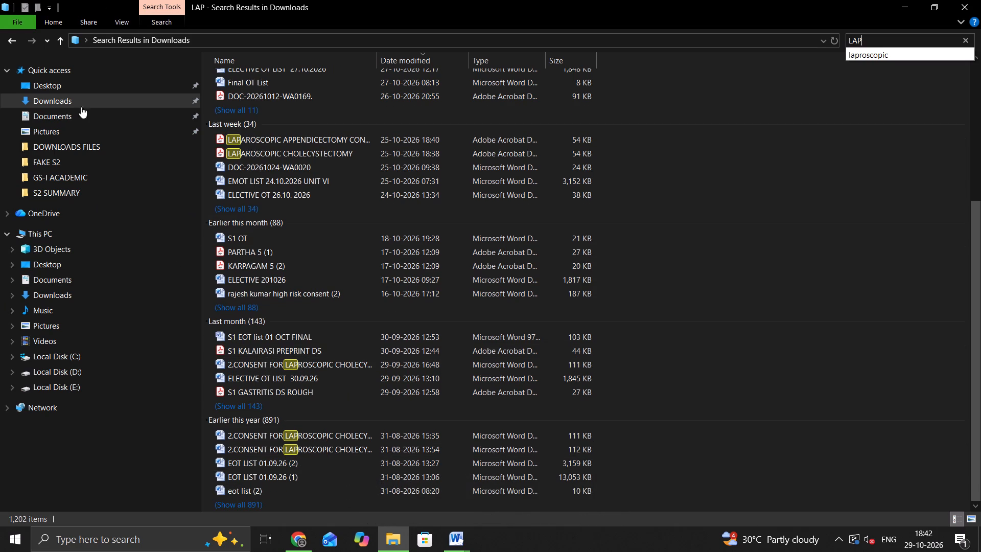
Return to the Documents folder.
click(72, 111)
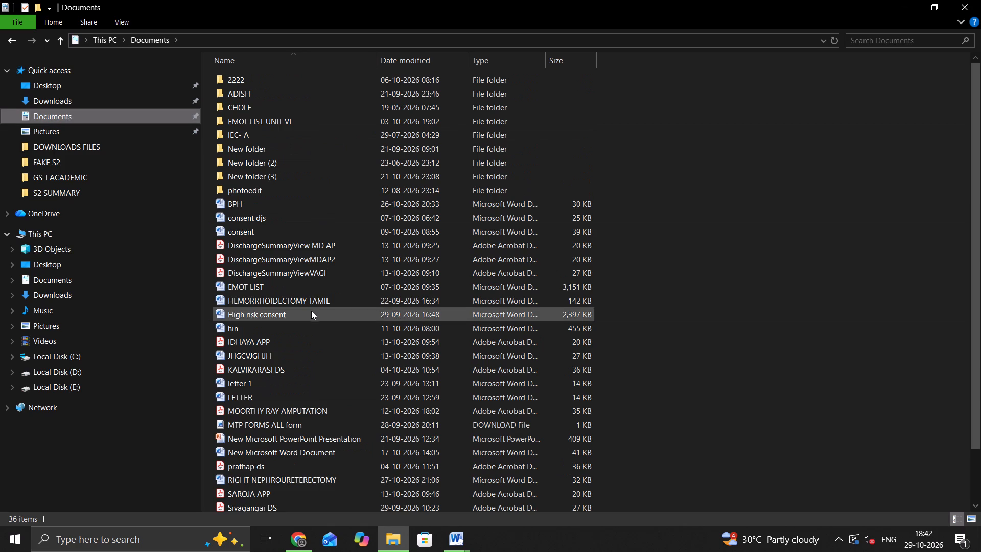
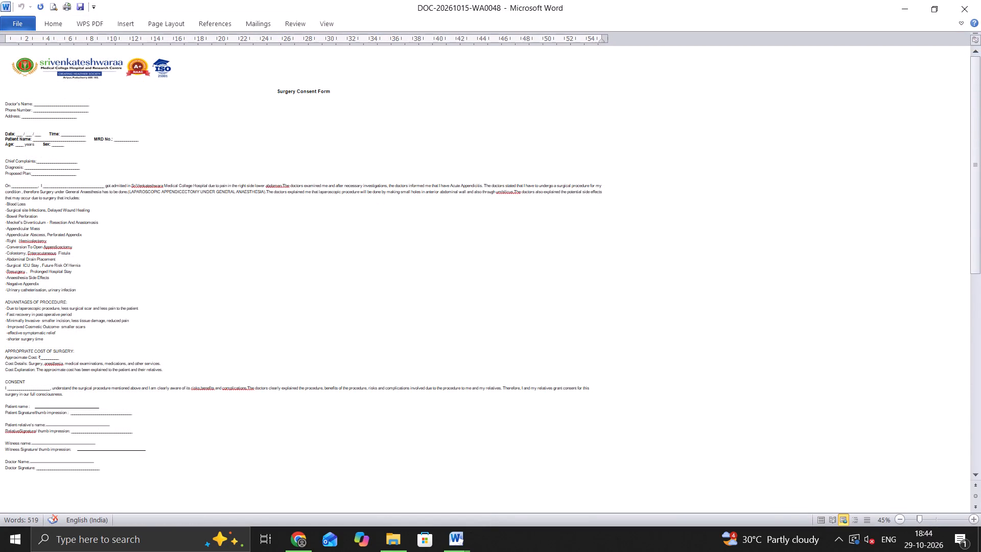
Select the laparoscopic appendicectomy consent text from the English doctor's details through the end of the Tamil version and bring up the page layout options.
drag(2, 105, 213, 551)
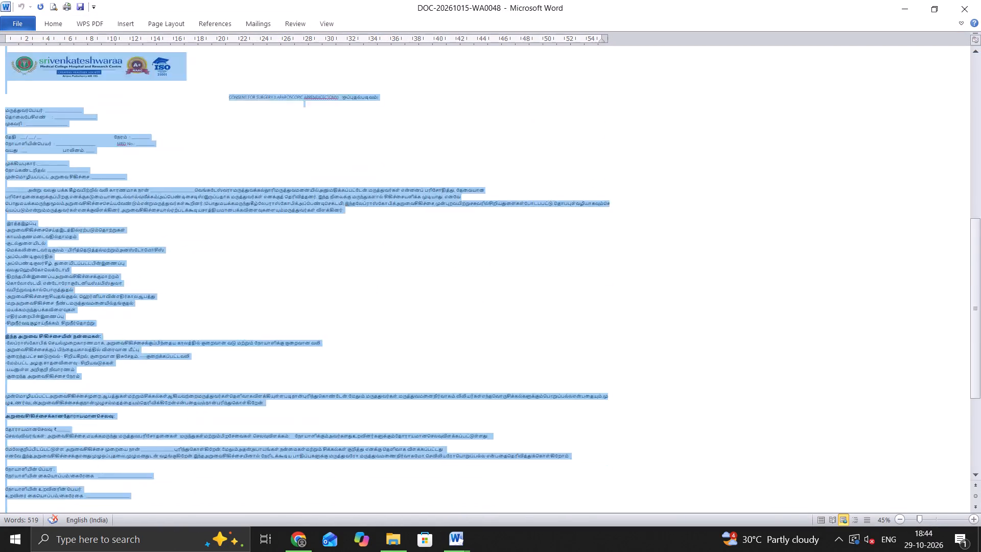
drag(213, 551, 216, 549)
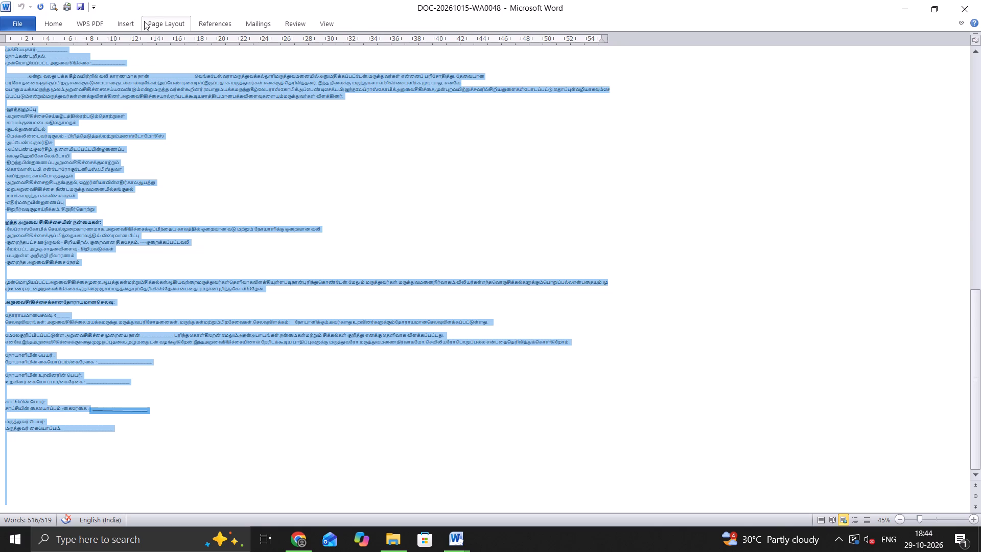
click(157, 20)
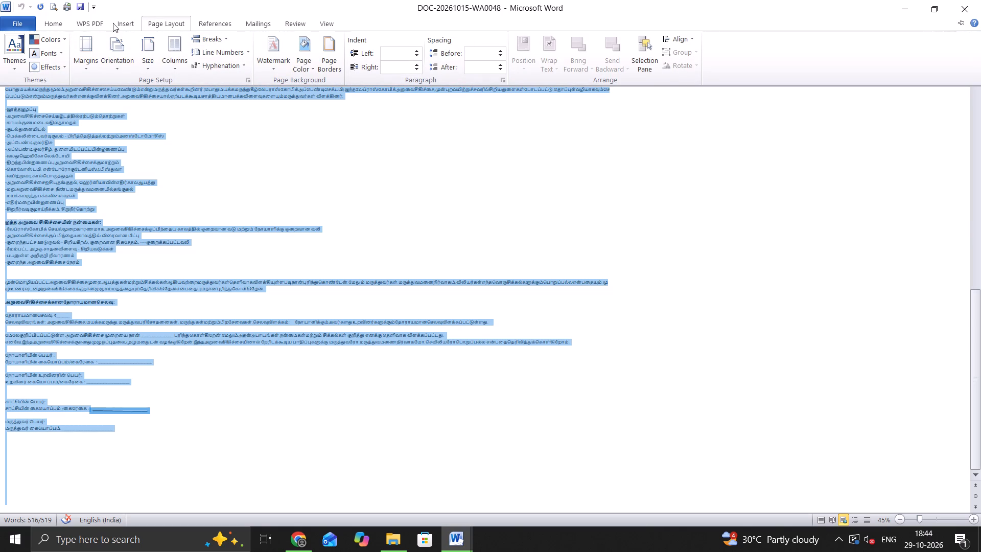
Switch the laparoscopic appendicectomy consent document to Print Layout view, clear the text selection and check the first page of the Tamil version.
click(331, 24)
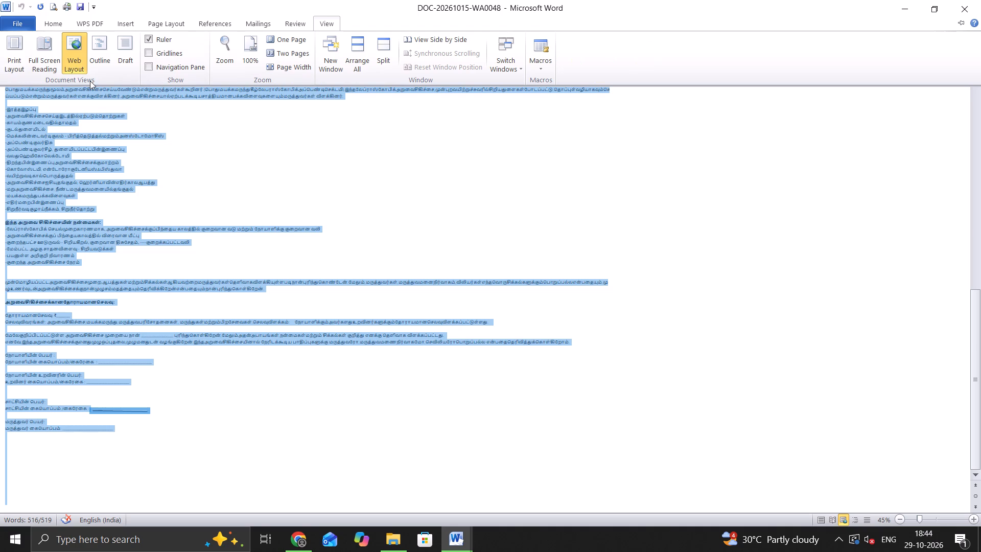
click(22, 65)
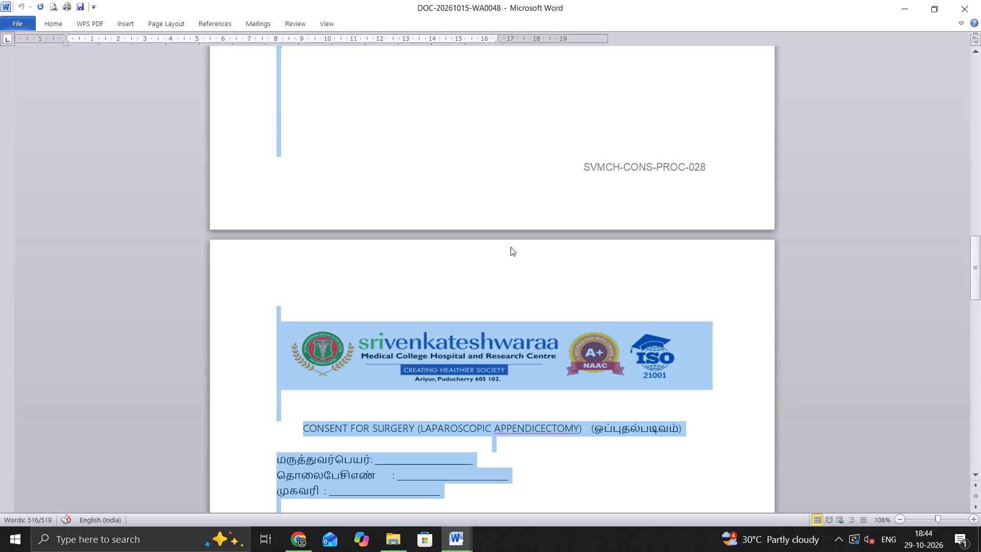
click(142, 254)
scroll(479, 305, up, 1)
scroll(479, 312, down, 9)
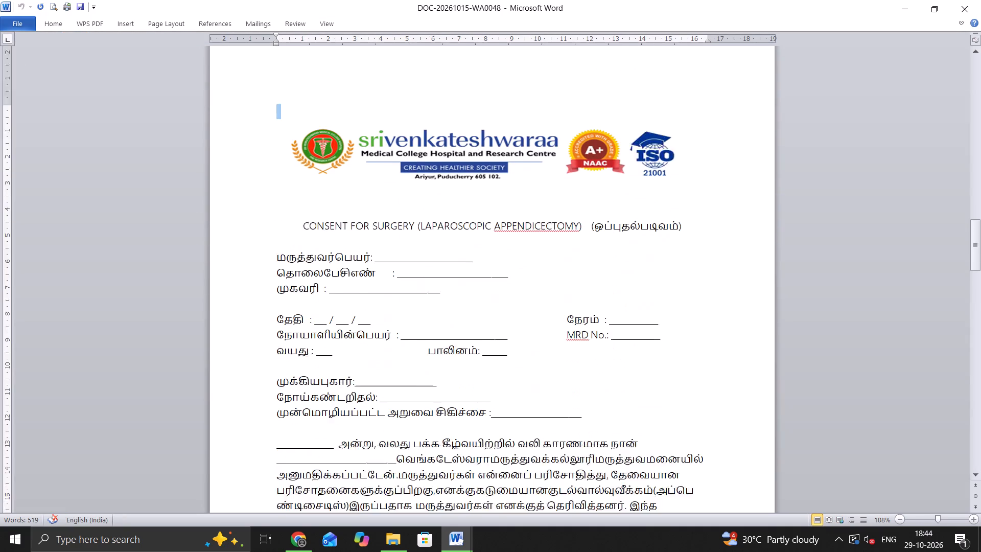
scroll(481, 339, down, 17)
scroll(479, 334, up, 15)
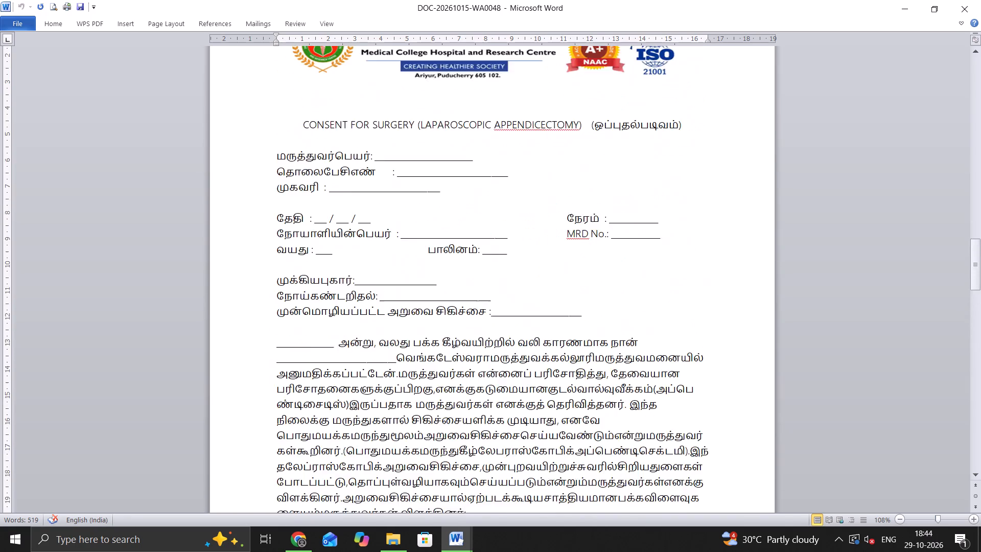
scroll(474, 319, up, 4)
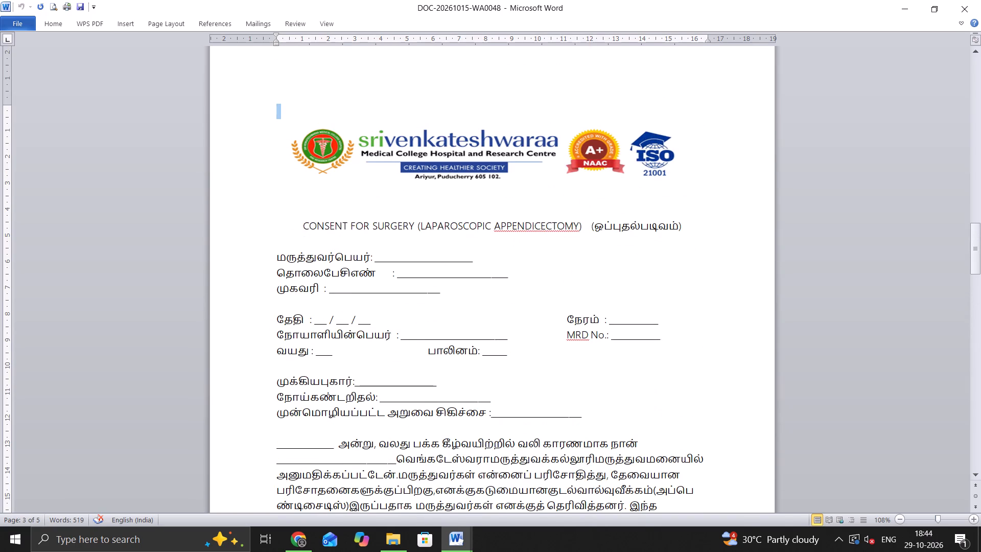
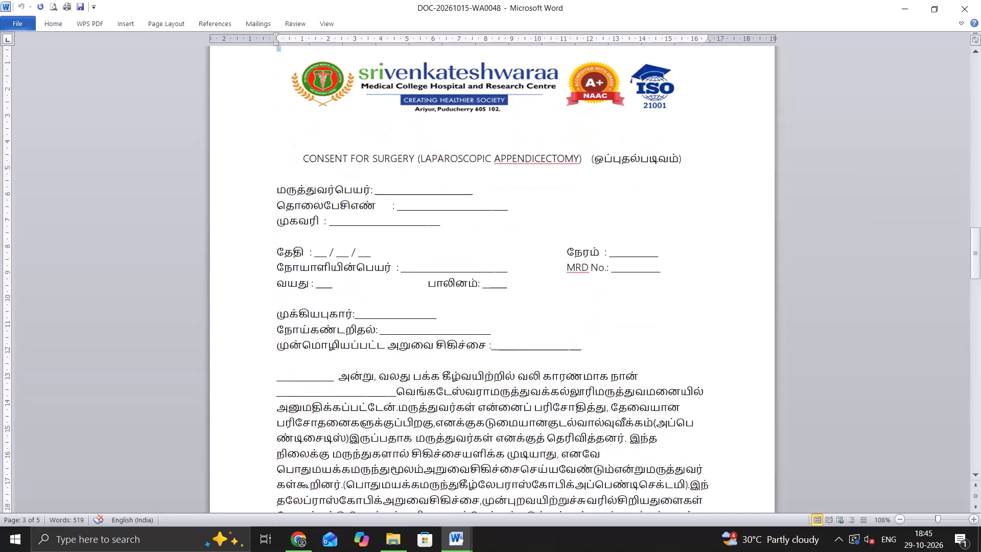
Delete the two blank lines between the hospital logo header and the Tamil laparoscopic appendicectomy consent title.
scroll(468, 369, down, 4)
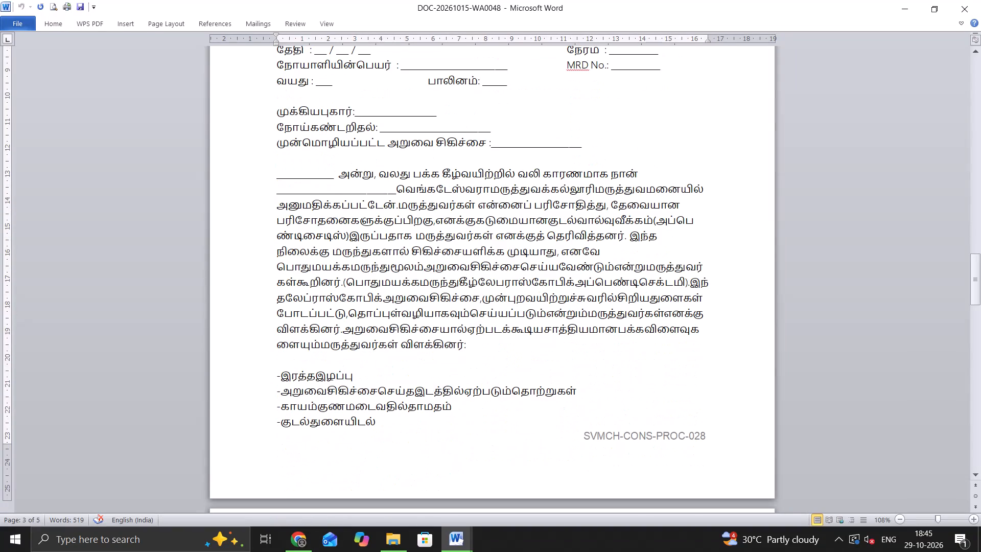
scroll(325, 392, down, 3)
scroll(528, 376, down, 14)
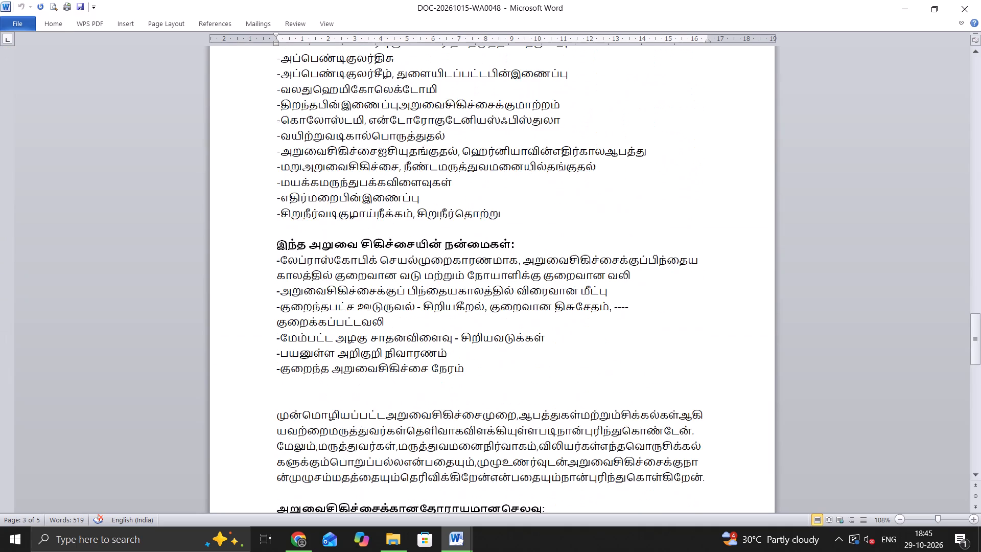
scroll(525, 376, down, 20)
scroll(525, 376, down, 8)
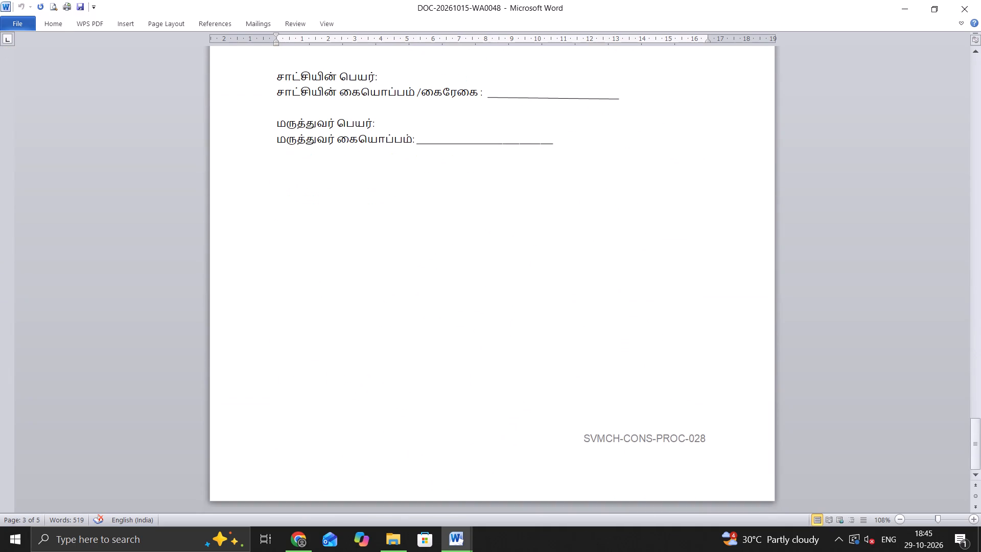
scroll(527, 376, down, 3)
scroll(527, 375, up, 17)
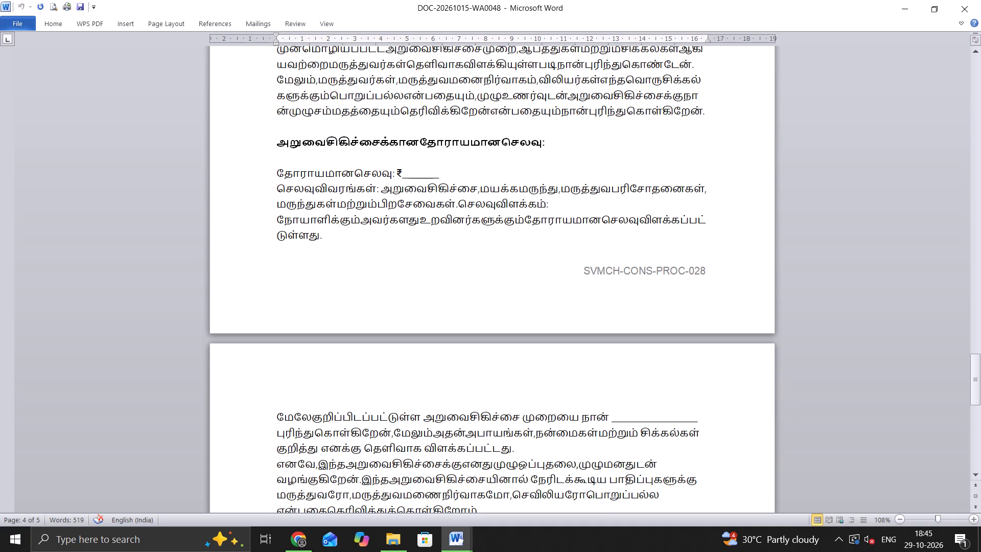
scroll(609, 380, up, 8)
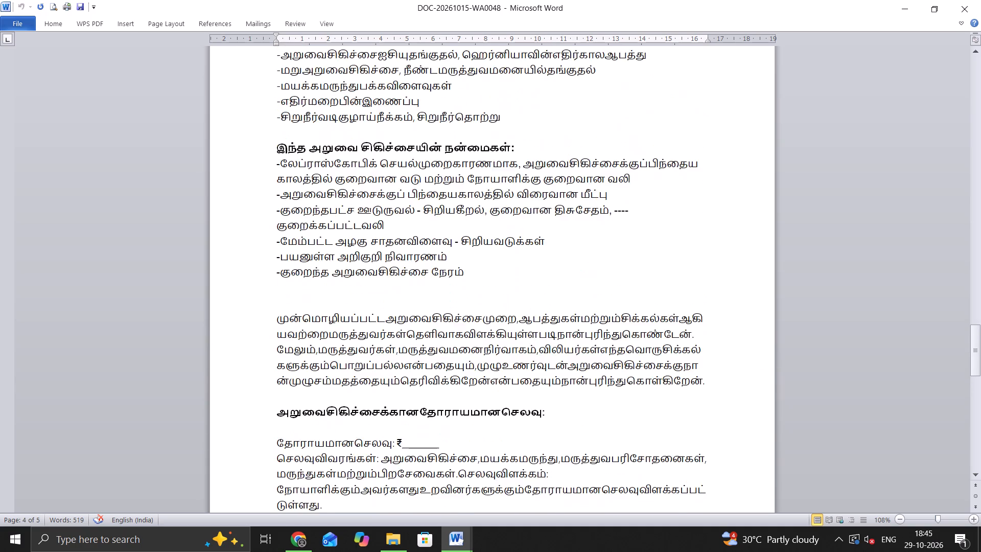
scroll(574, 367, up, 20)
scroll(574, 367, up, 5)
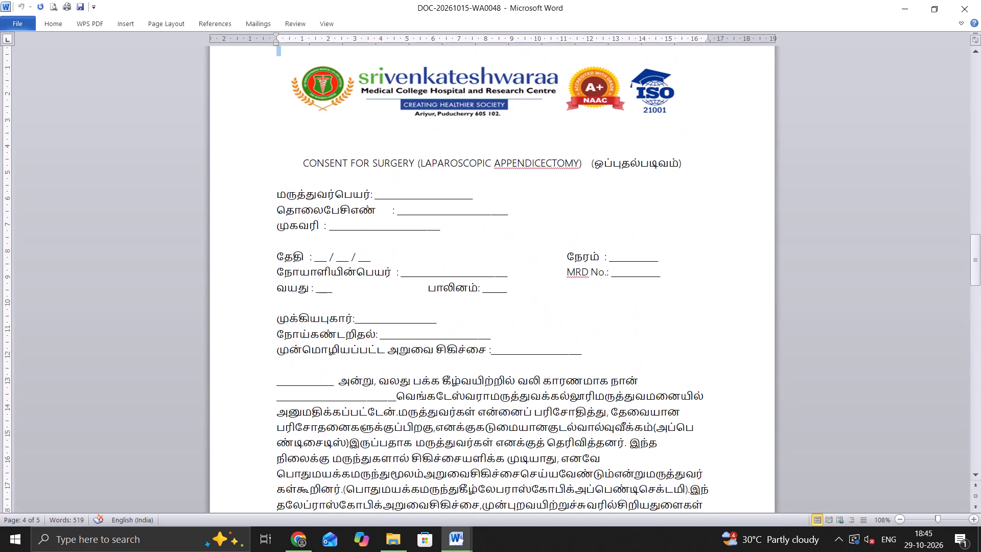
click(297, 154)
key(BackSpace)
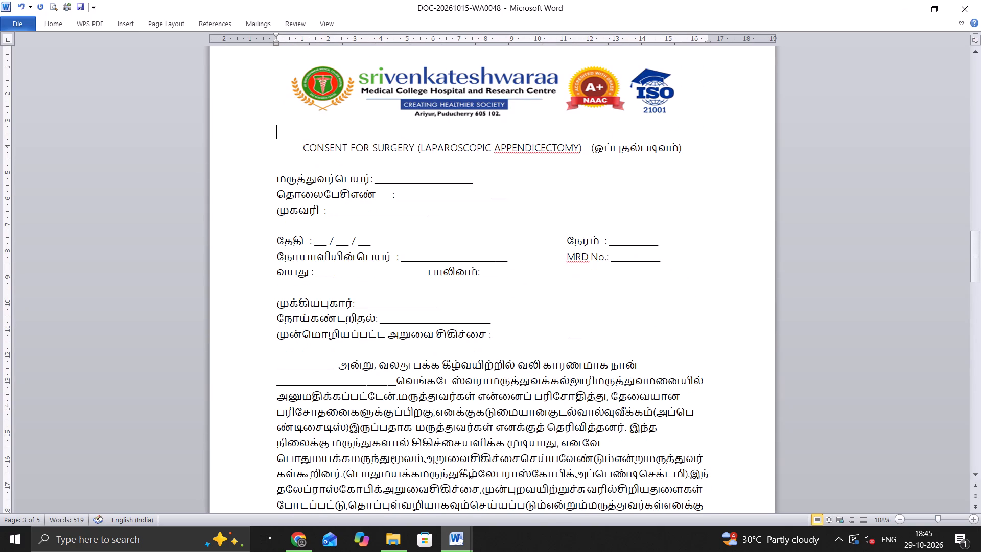
key(BackSpace)
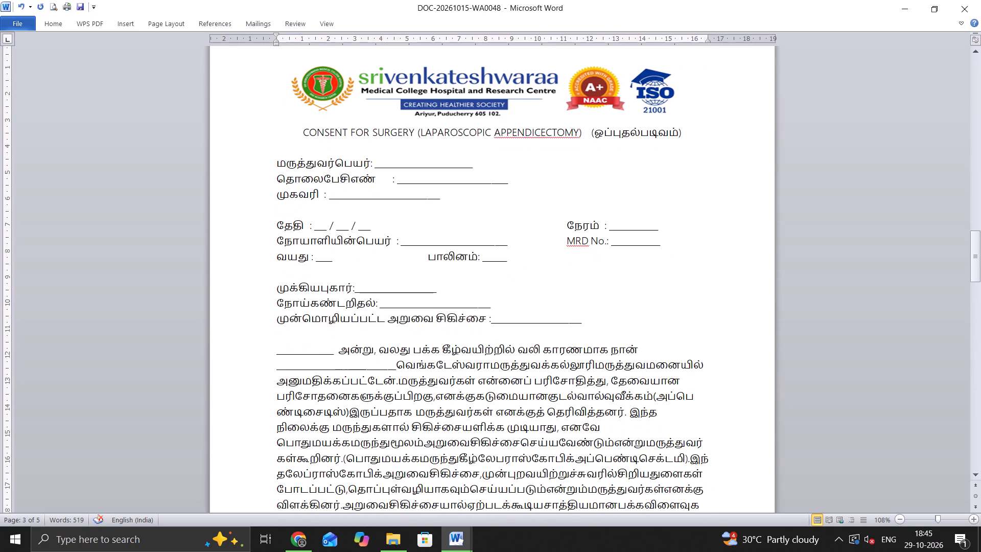
Review how the Tamil consent flows across its pages, from the title to the doctor's signature line.
scroll(484, 223, down, 2)
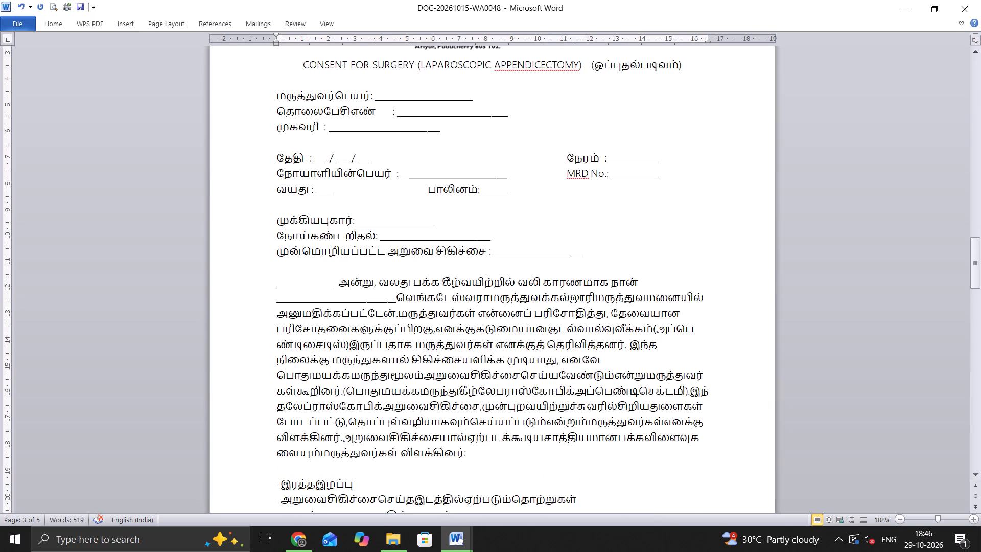
scroll(289, 223, down, 1)
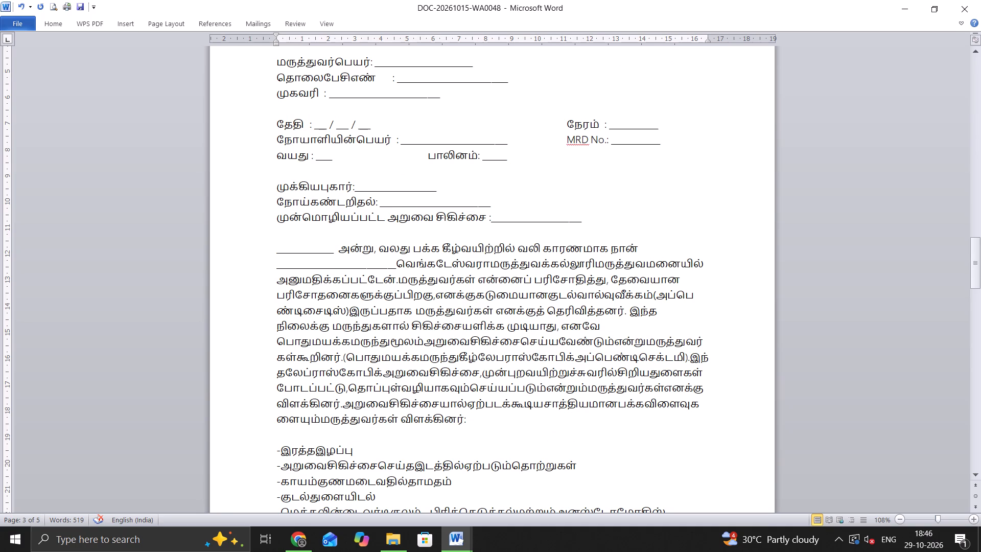
scroll(327, 268, down, 10)
scroll(331, 272, down, 18)
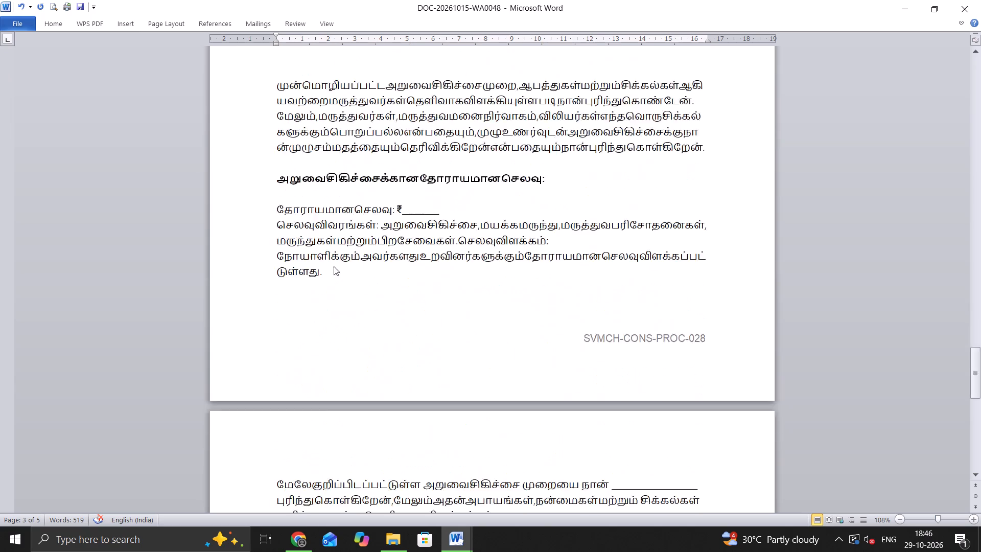
scroll(334, 266, down, 20)
scroll(334, 265, up, 9)
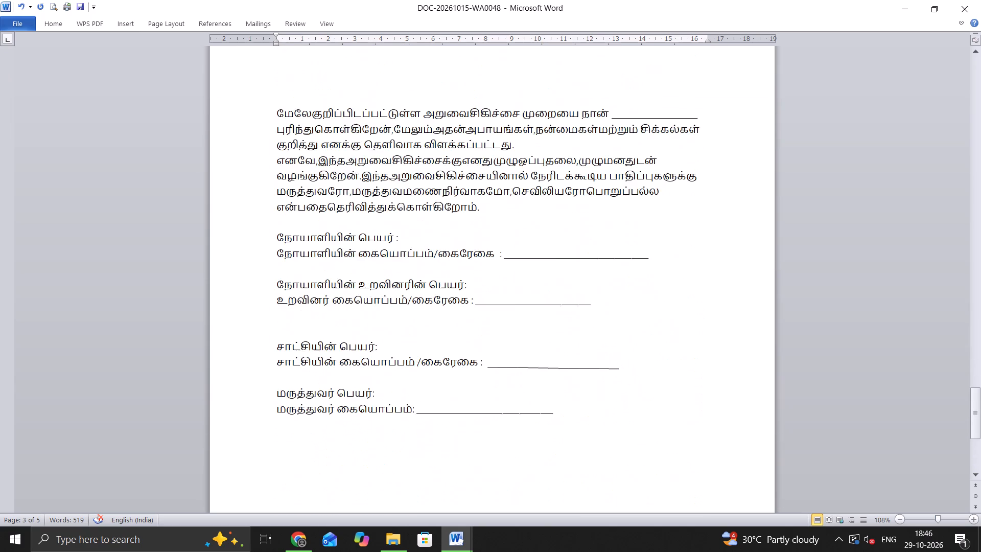
scroll(334, 265, up, 20)
scroll(334, 265, up, 8)
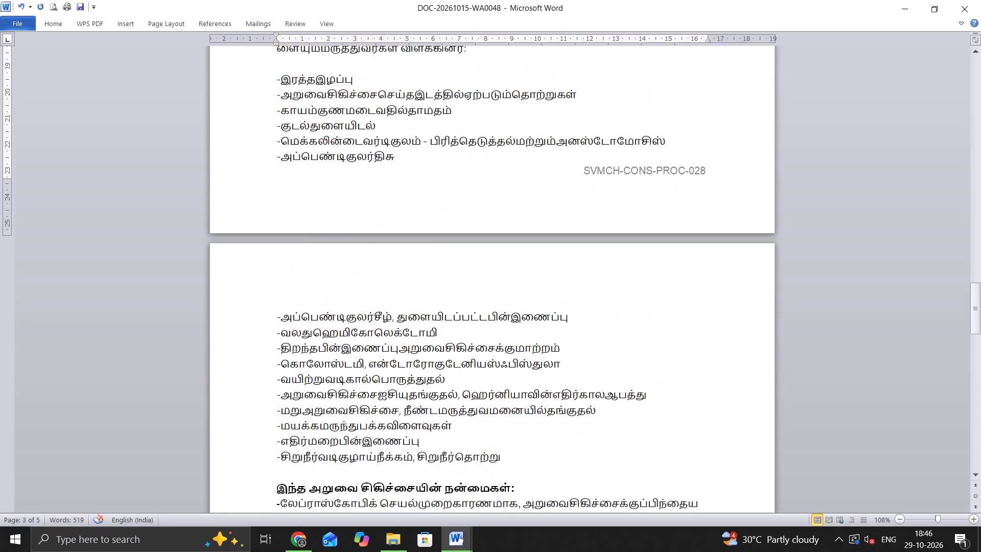
scroll(336, 262, up, 13)
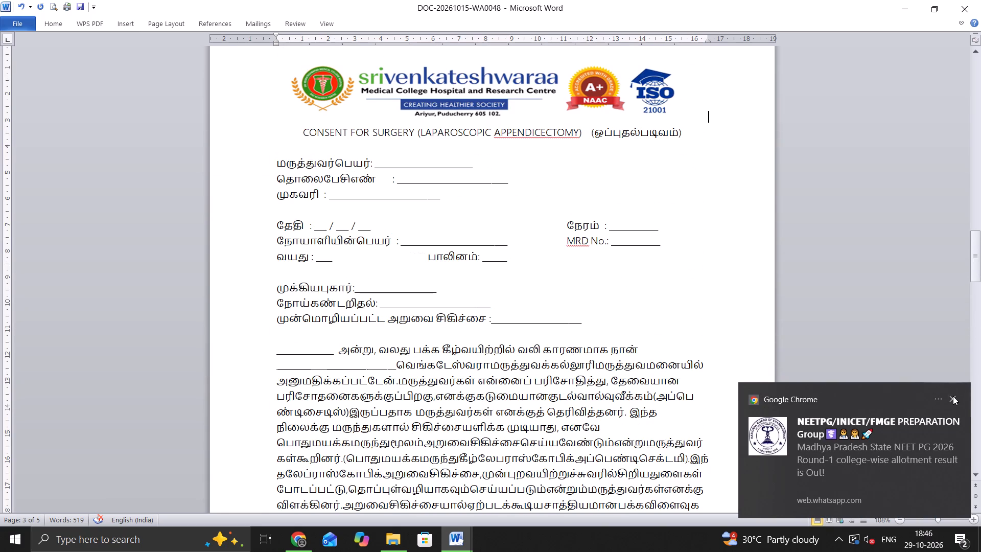
Set the font size to 9 for the whole Tamil consent, from its title through the doctor's signature line.
click(953, 396)
drag(292, 130, 331, 297)
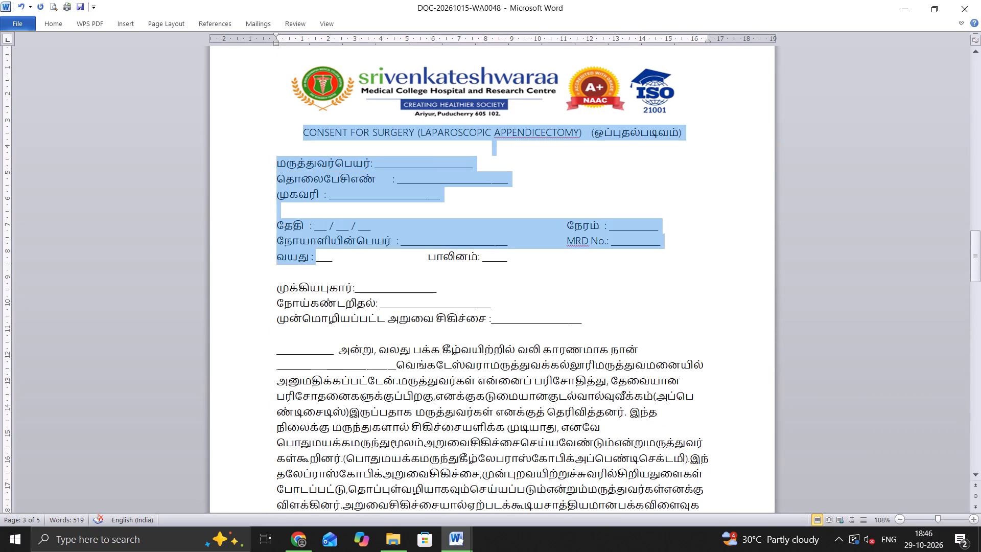
drag(331, 297, 418, 439)
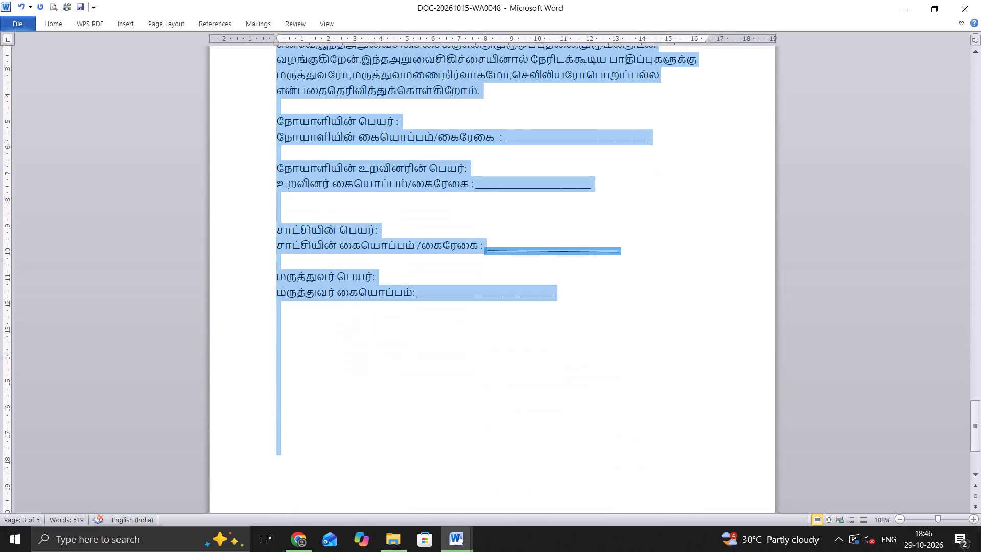
drag(418, 439, 583, 314)
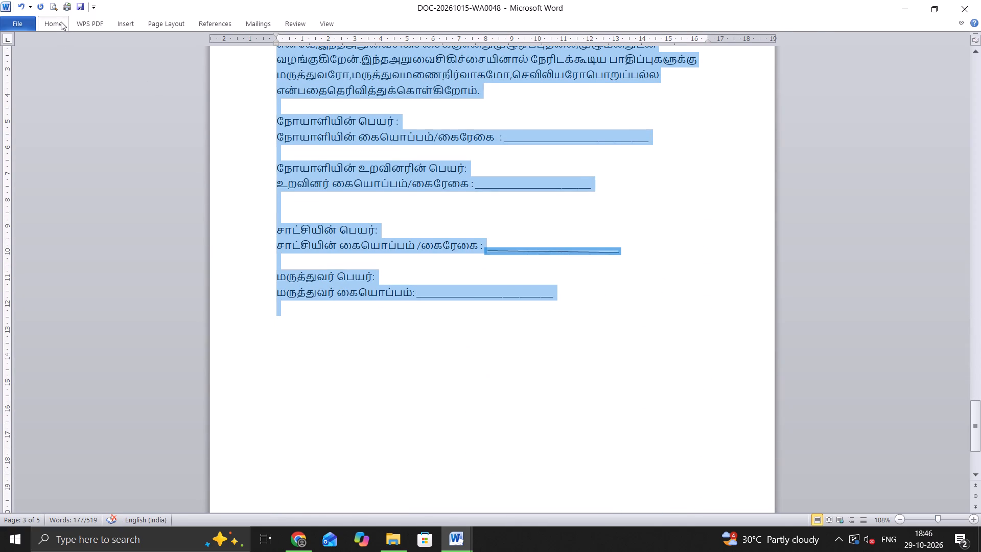
click(61, 21)
click(171, 44)
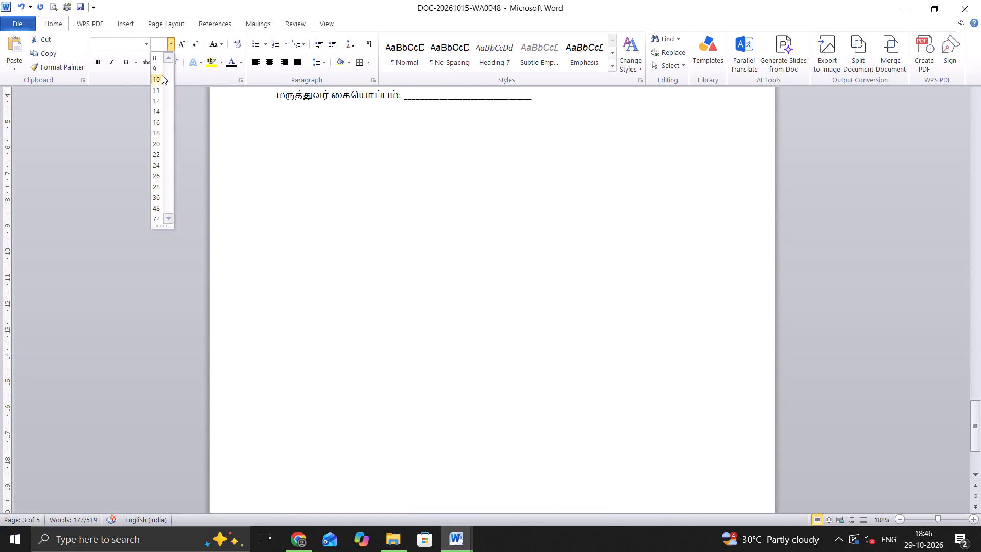
click(158, 70)
scroll(323, 338, up, 16)
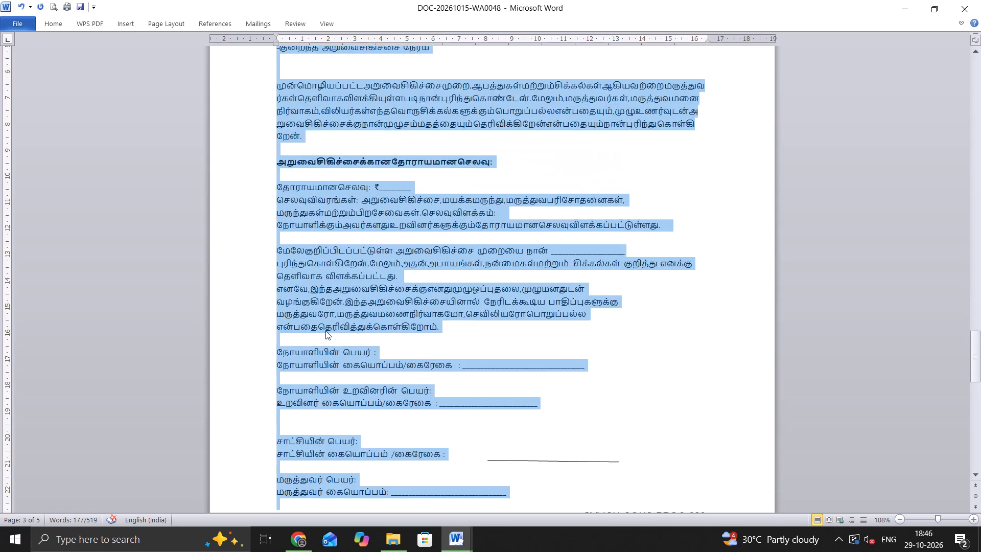
scroll(325, 331, up, 20)
scroll(325, 331, up, 5)
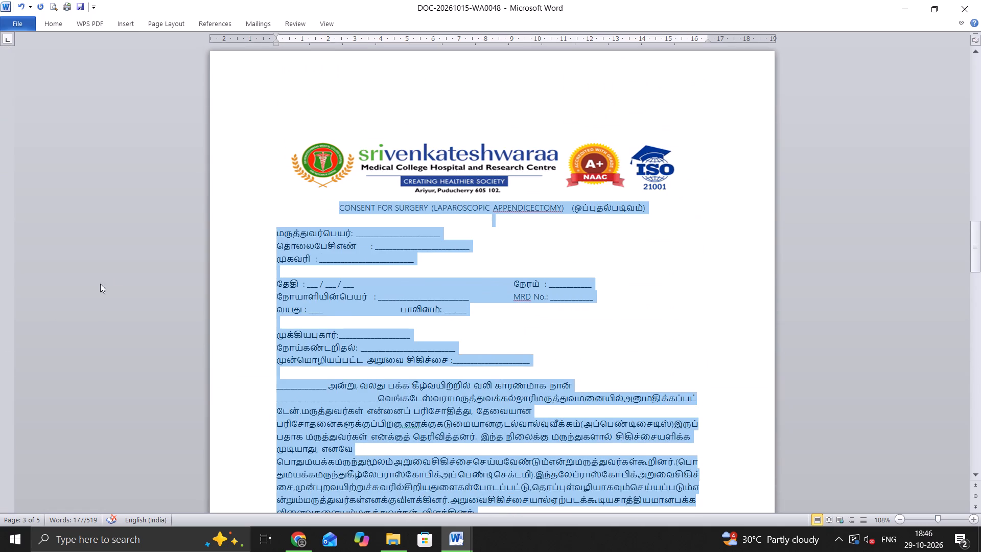
click(117, 277)
click(147, 318)
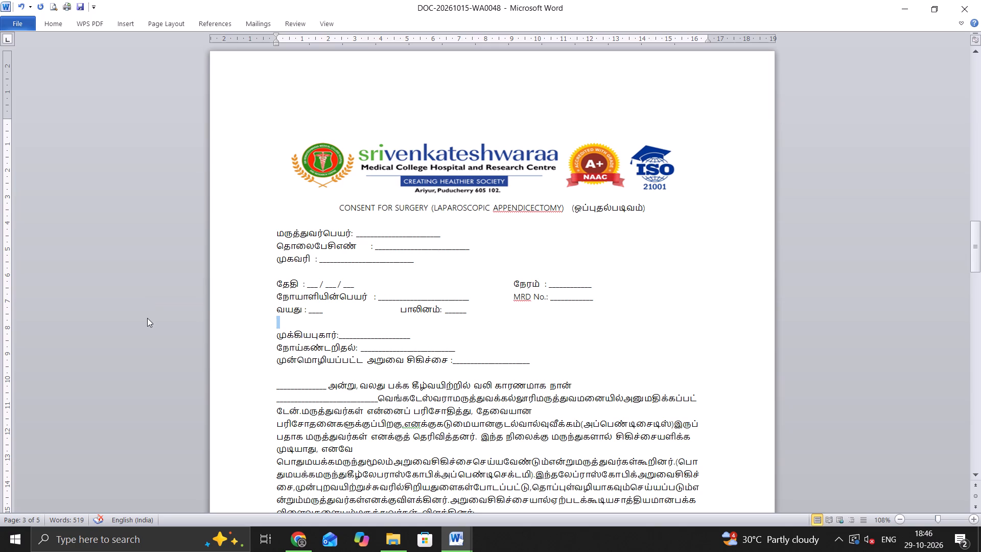
Check the document's pages in the print preview and print only page 3, the first page of the Tamil consent.
key(ctrl+p)
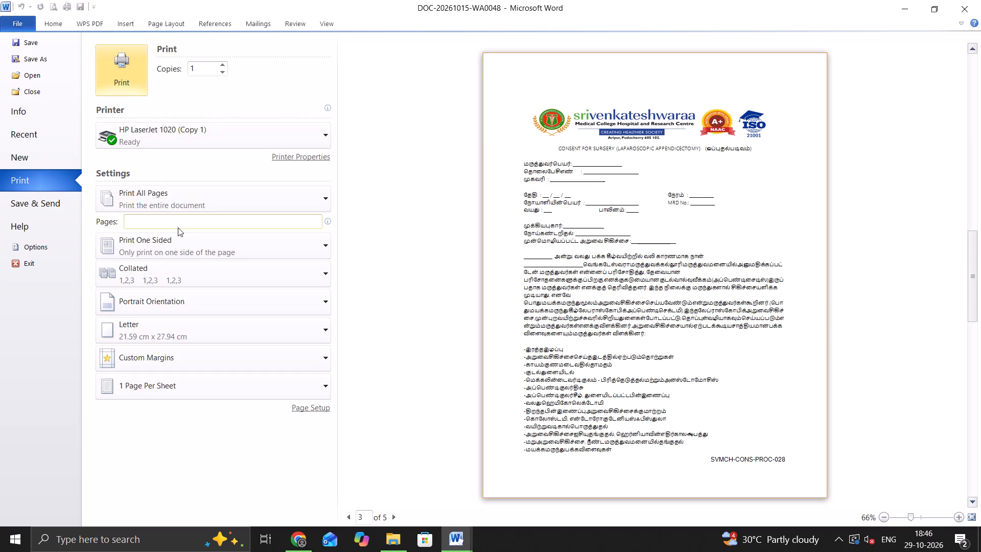
click(179, 226)
key(3)
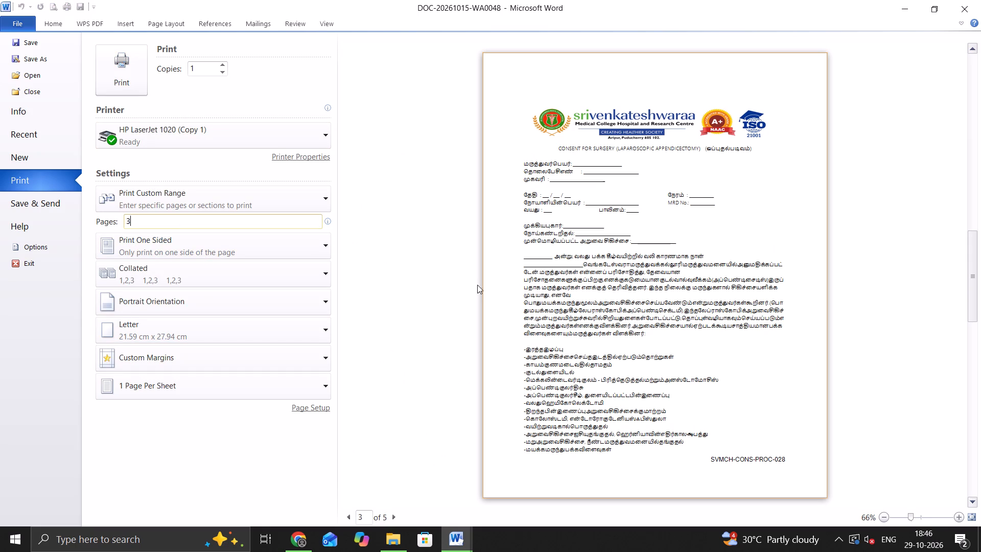
scroll(658, 379, up, 5)
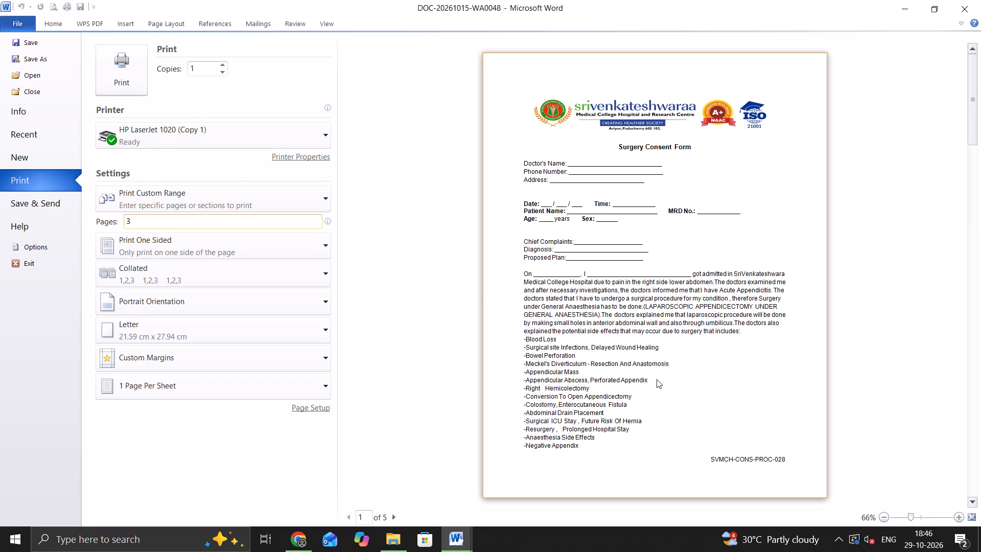
scroll(657, 379, down, 3)
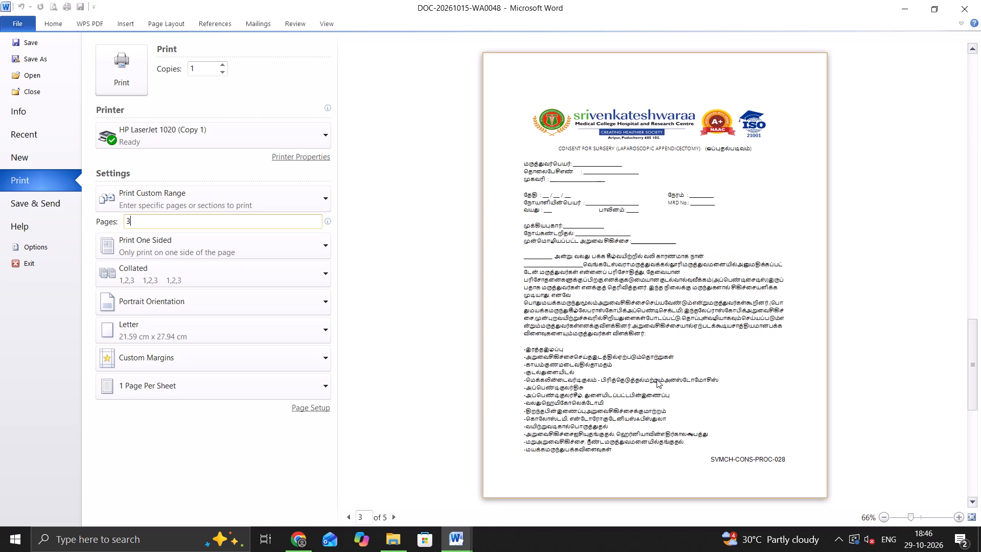
scroll(657, 379, down, 1)
scroll(657, 380, up, 2)
scroll(657, 380, down, 1)
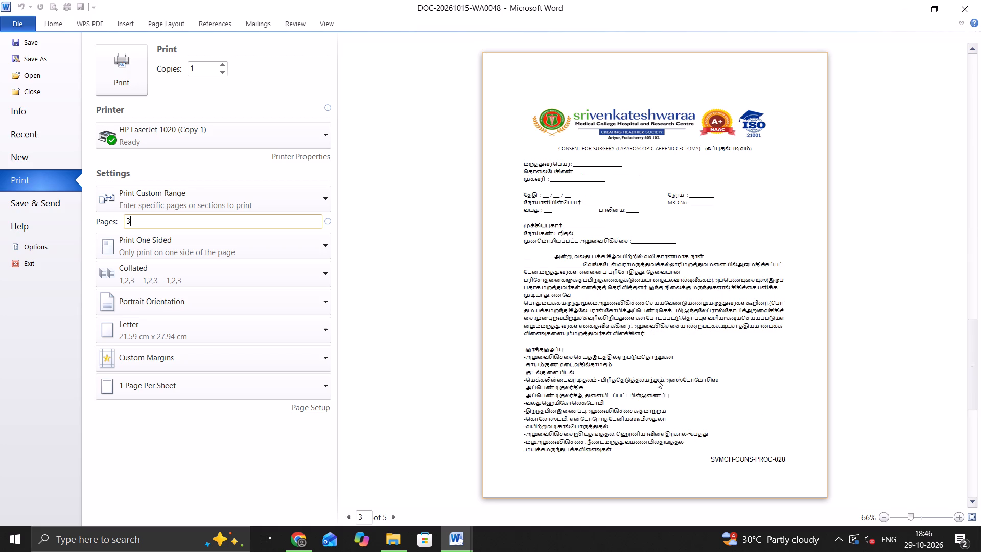
scroll(657, 380, down, 1)
scroll(657, 380, up, 2)
scroll(657, 380, down, 1)
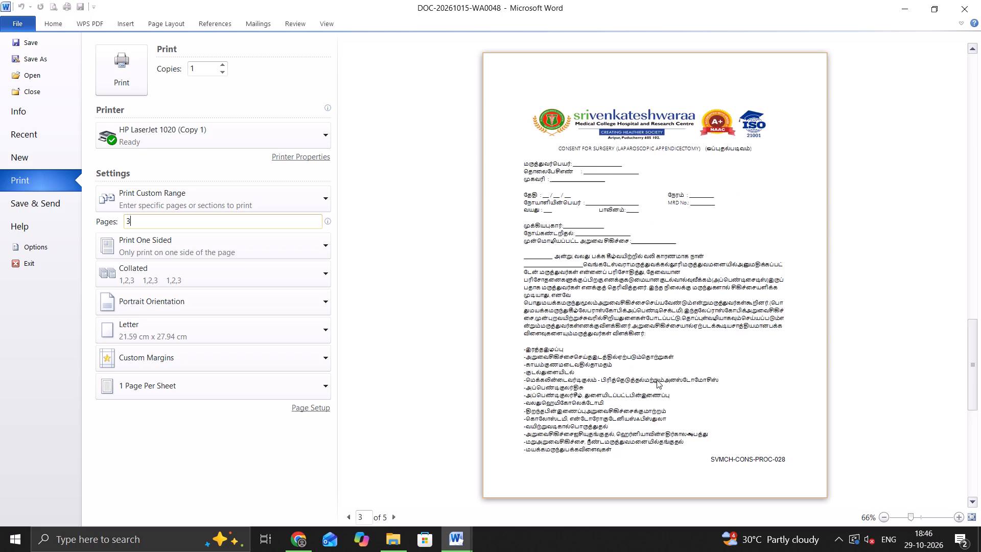
scroll(657, 380, down, 1)
scroll(657, 380, up, 1)
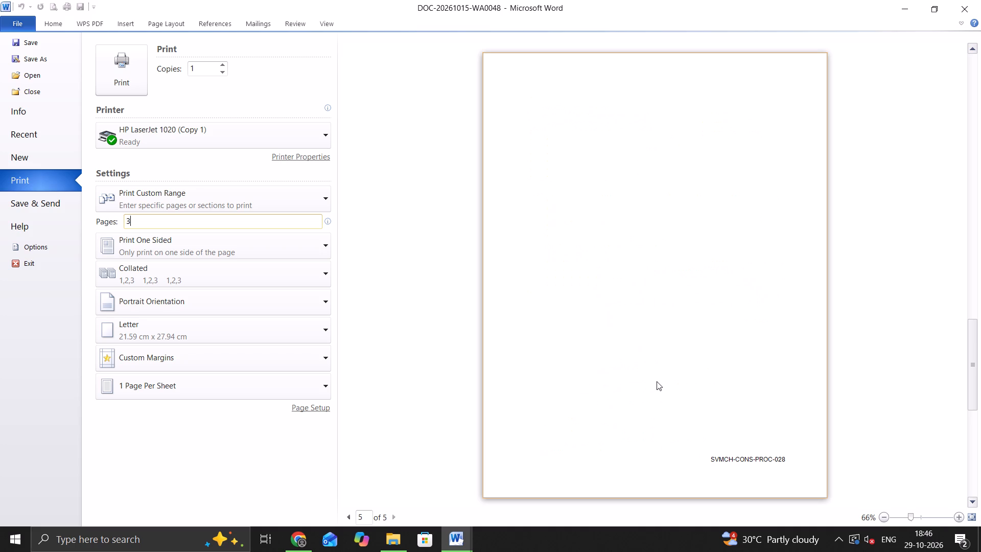
key(Return)
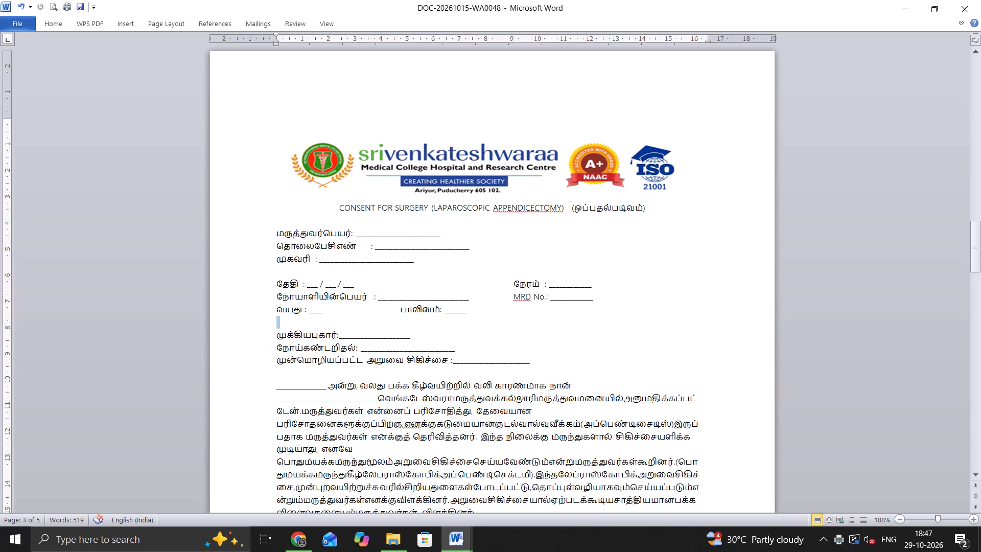
Reopen the print settings and clear the page range for another print job.
key(ctrl+p)
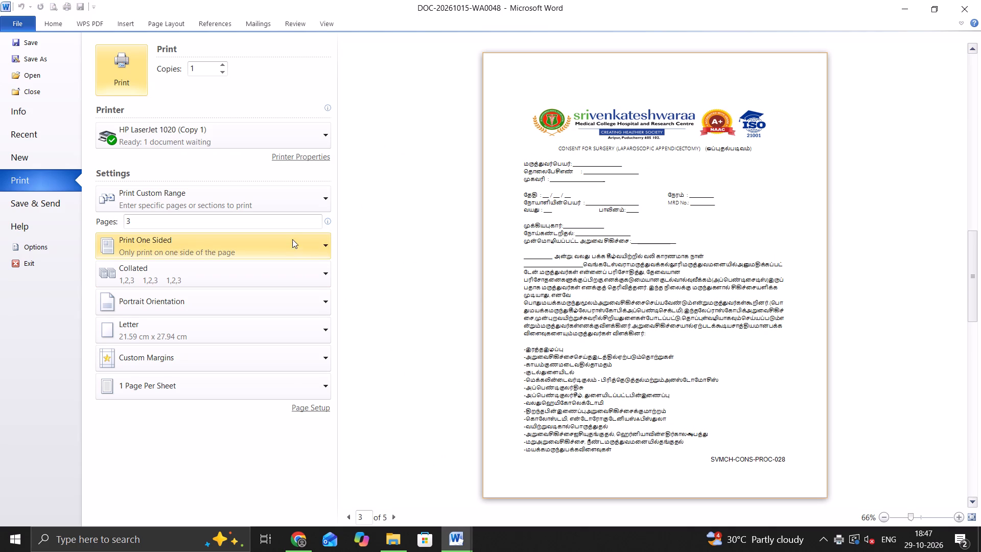
click(290, 220)
key(BackSpace)
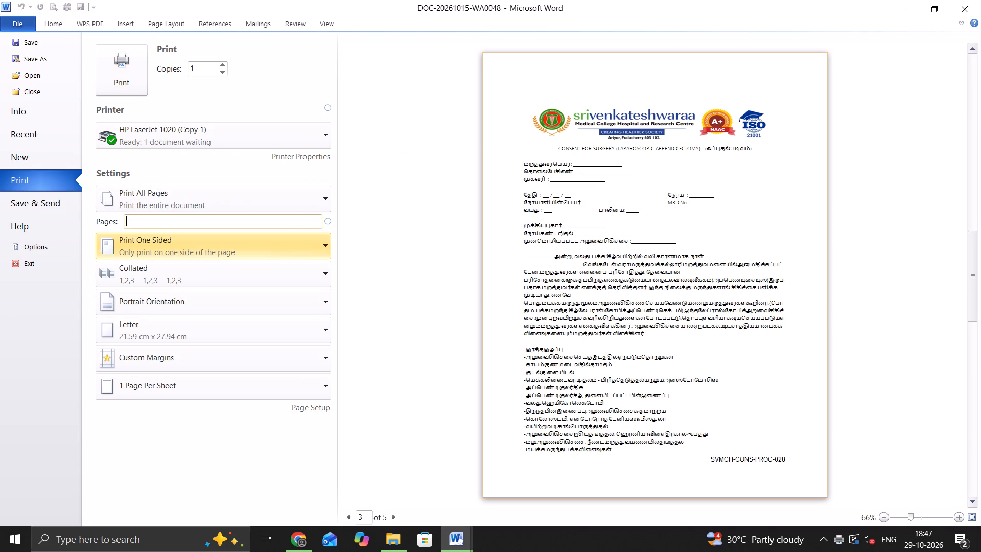
Print only page 4 of the laparoscopic appendicectomy consent document.
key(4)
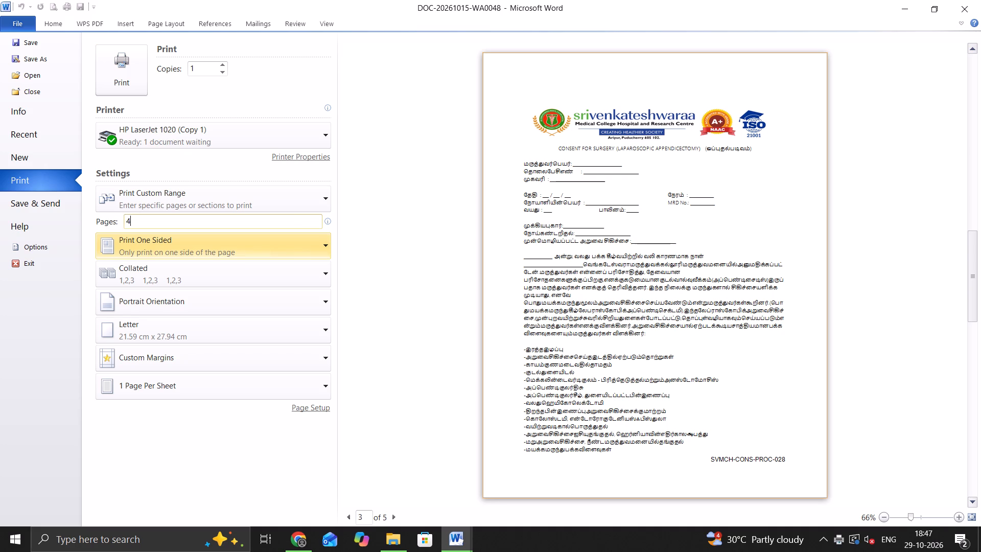
key(Return)
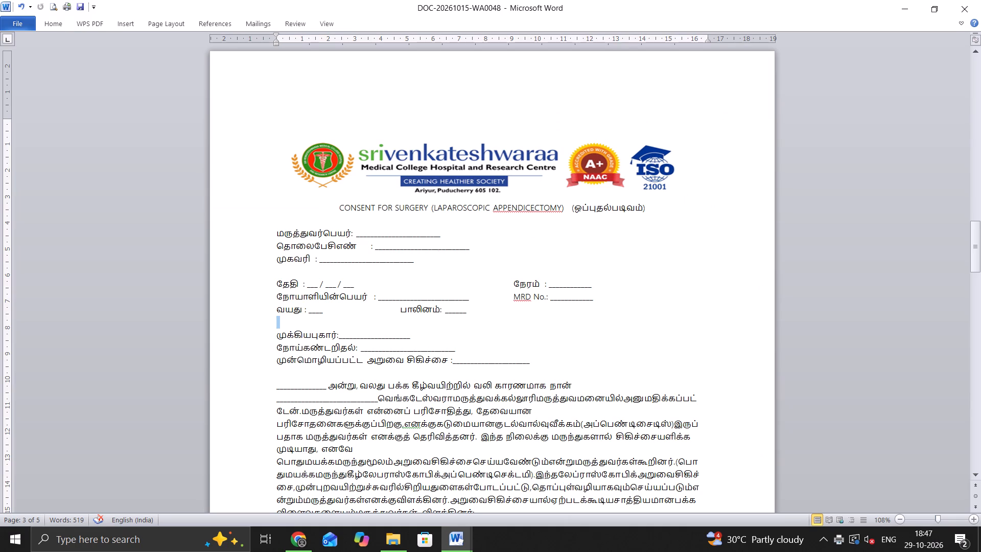
Close the laparoscopic appendicectomy consent document.
click(975, 1)
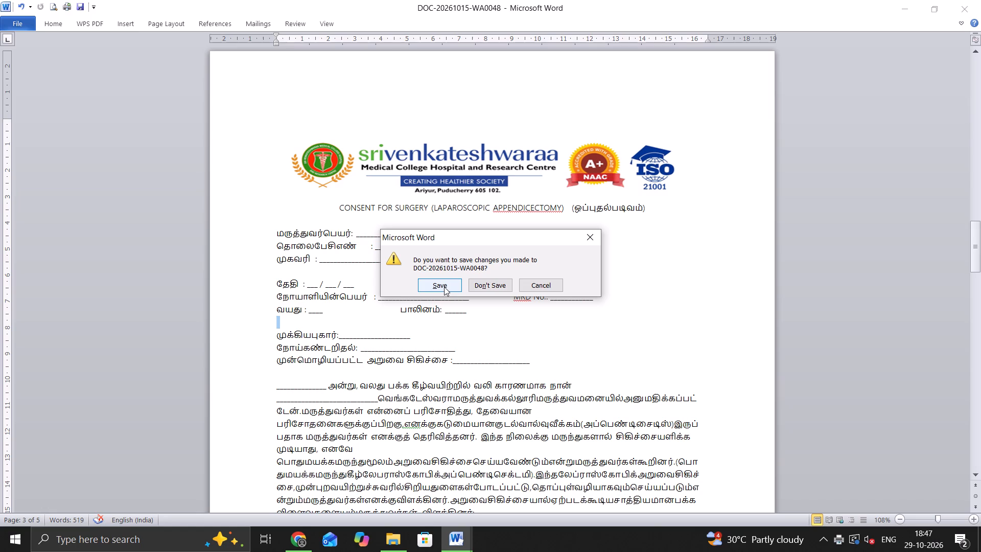